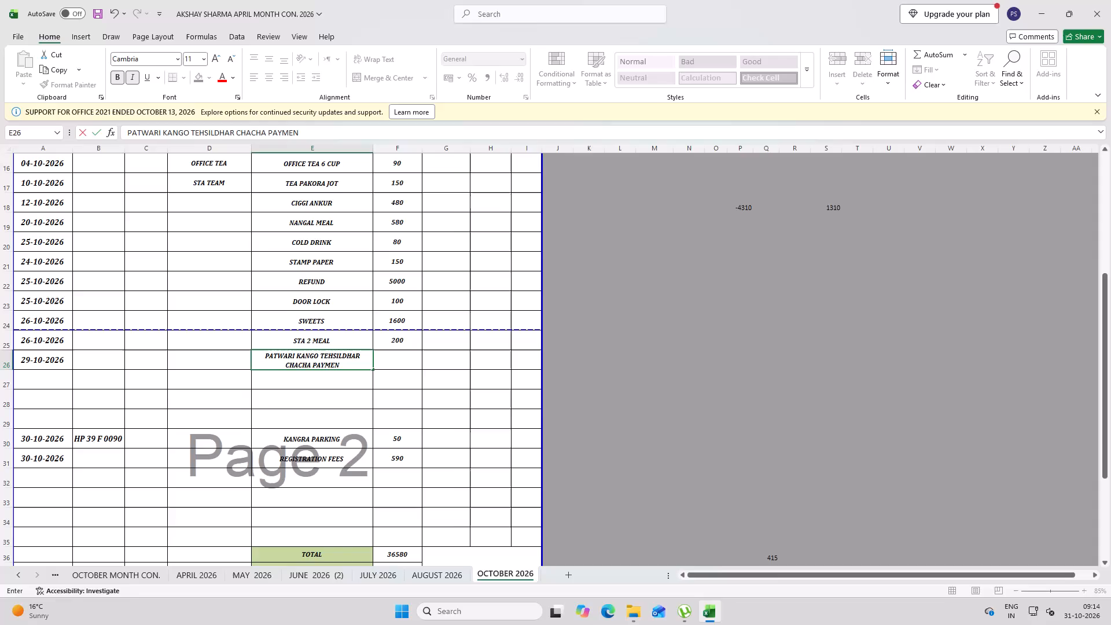
Finish the 29-10-2026 work description as PATWARI KANGO TEHSILDHAR CHACHA PAYMENT and enter its total amount as =1500+1500+2000+500+100+120.
{"action": "key", "text": "t"}
{"action": "left_click", "coordinate": [387, 358]}
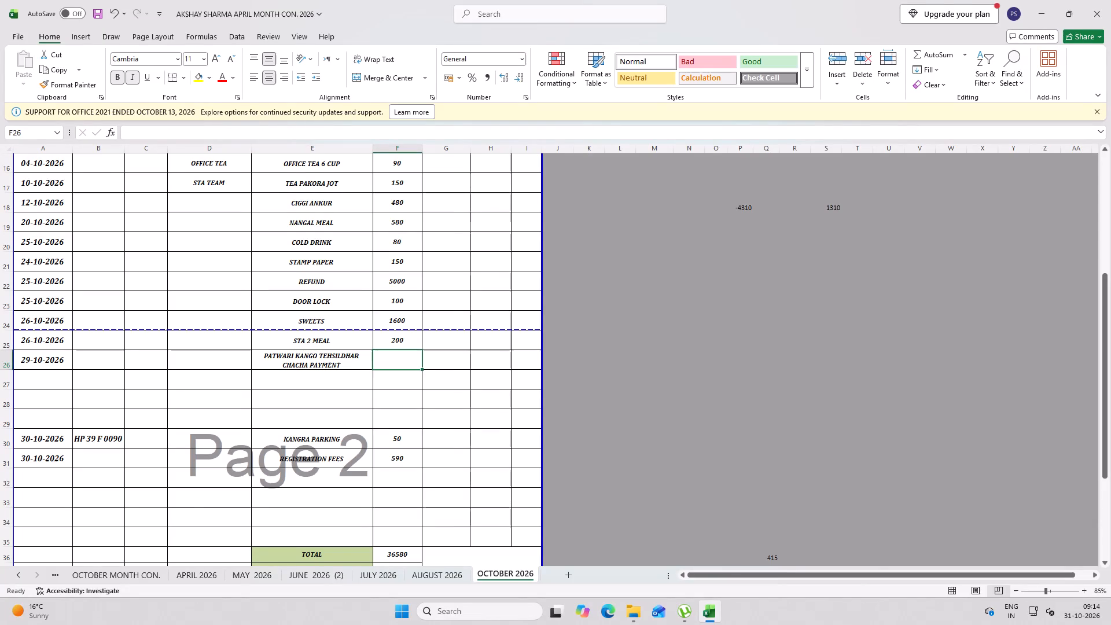
{"action": "key", "text": "equal"}
{"action": "type", "text": "1500+1500+"}
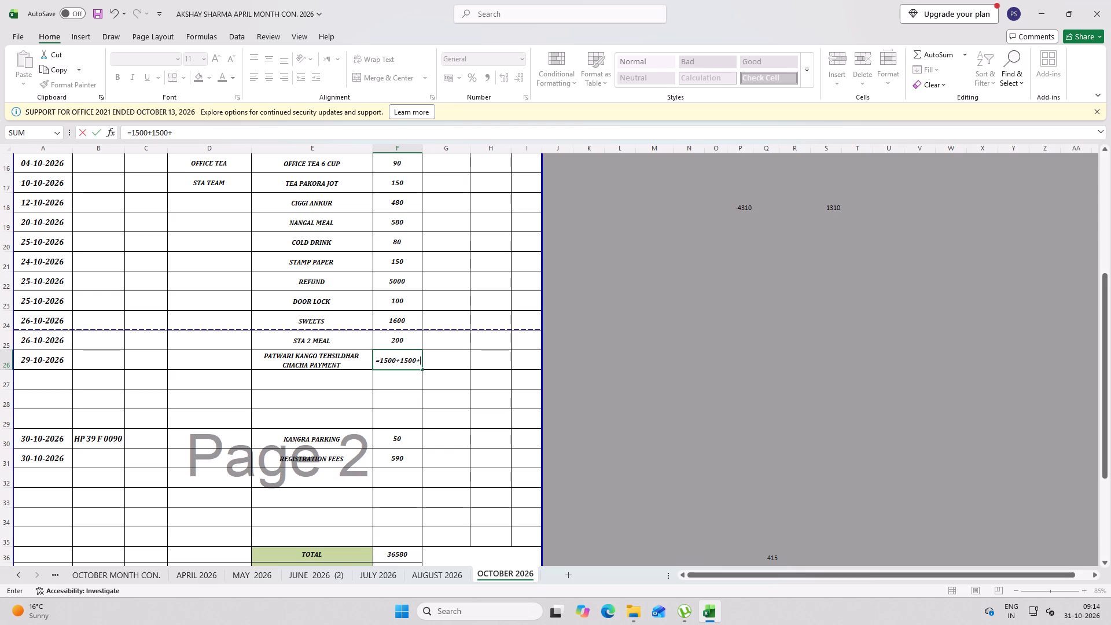
{"action": "type", "text": "2000+"}
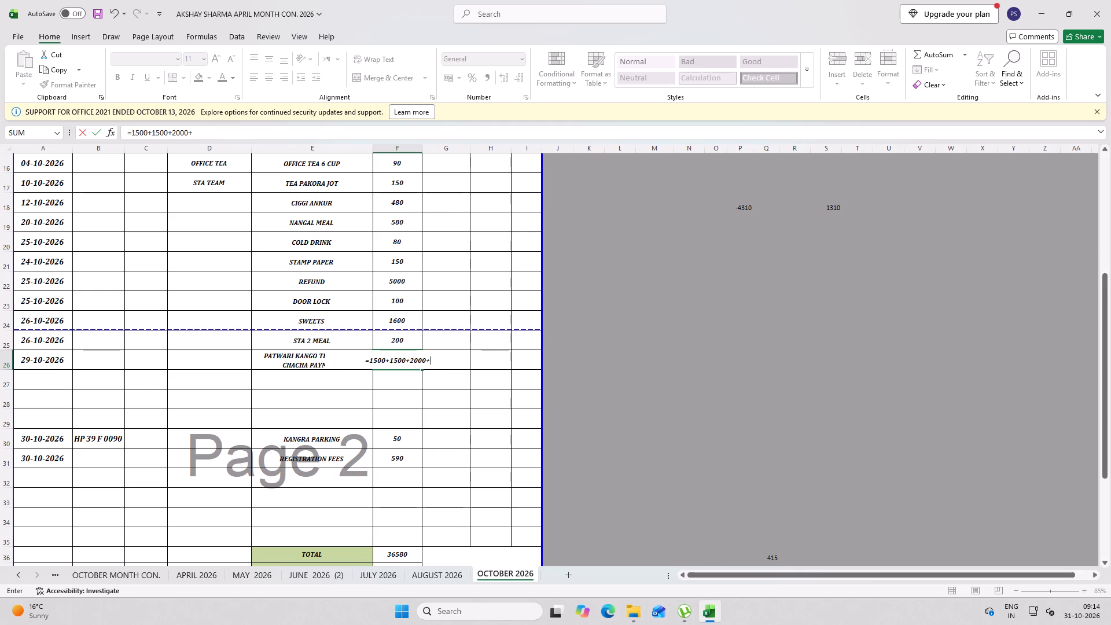
{"action": "type", "text": "500+100+120"}
{"action": "key", "text": "Return"}
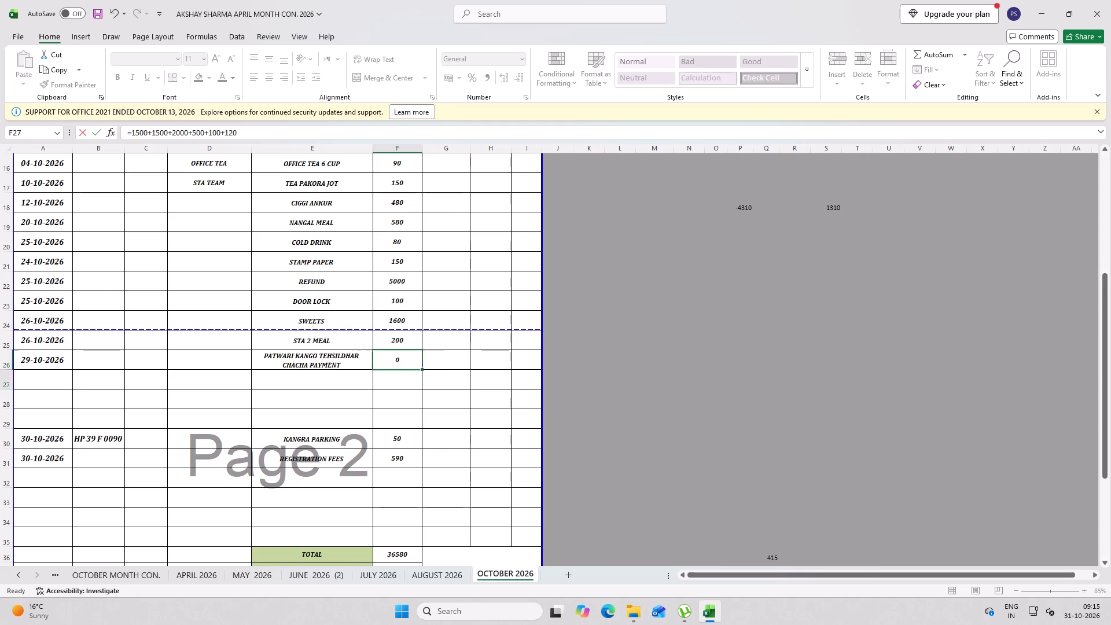
{"action": "left_click", "coordinate": [433, 416]}
Add the work entry IGNIS PETROL FOR PAPER WORK SHOP in row 27 with a total amount of 500.
{"action": "scroll", "coordinate": [404, 491], "scroll_direction": "down", "scroll_amount": 1}
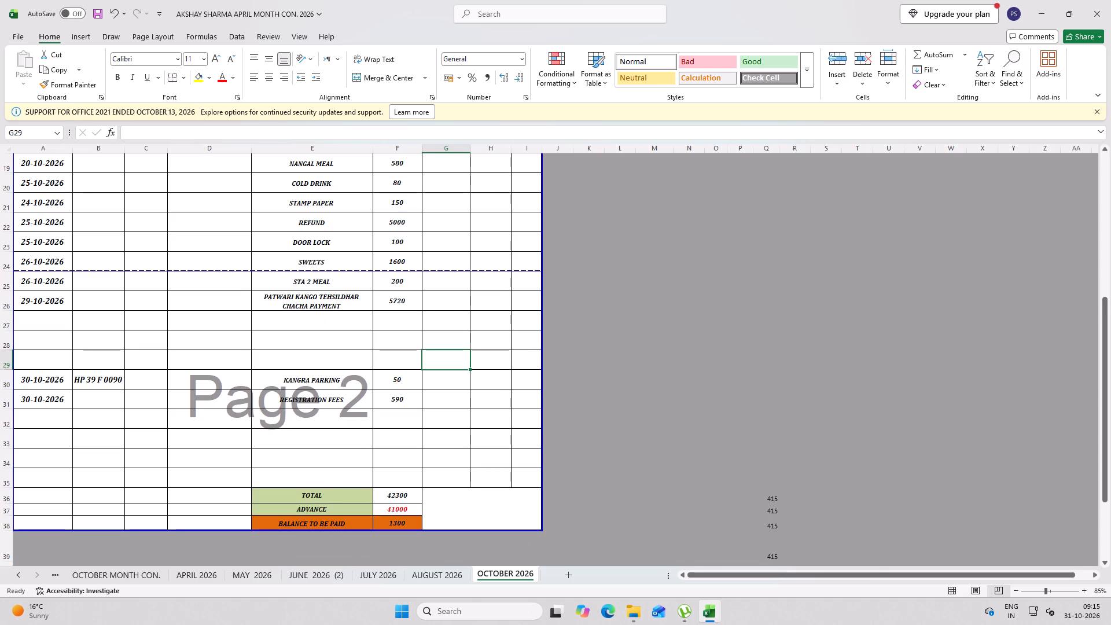
{"action": "left_click", "coordinate": [373, 317]}
{"action": "left_click", "coordinate": [395, 316]}
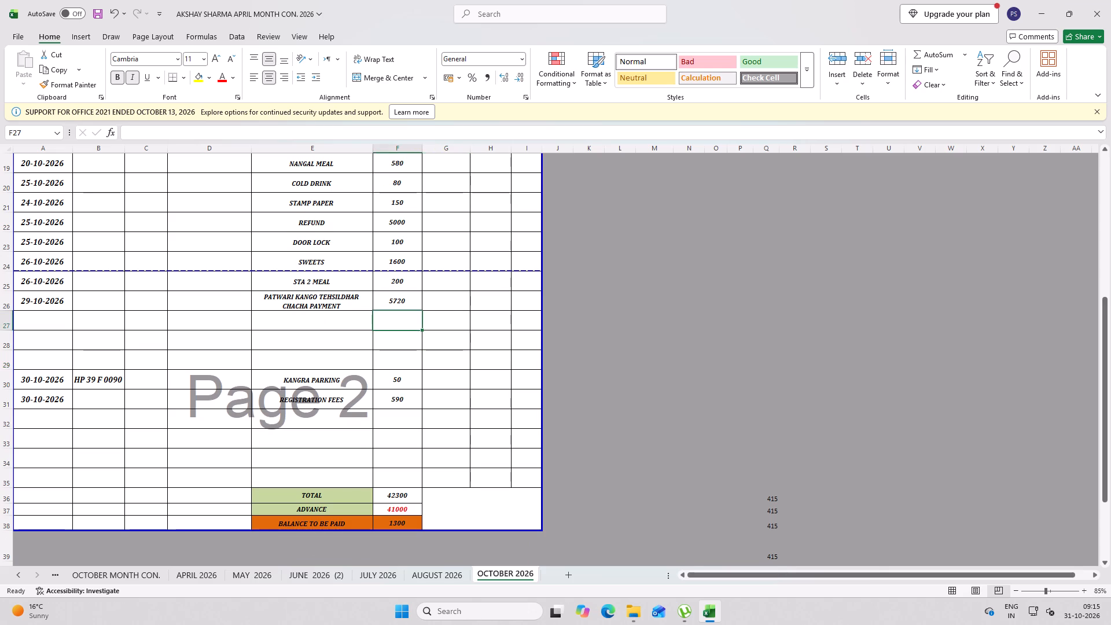
{"action": "left_click", "coordinate": [341, 323]}
{"action": "type", "text": "IGNIS PETROL"}
{"action": "key", "text": "space"}
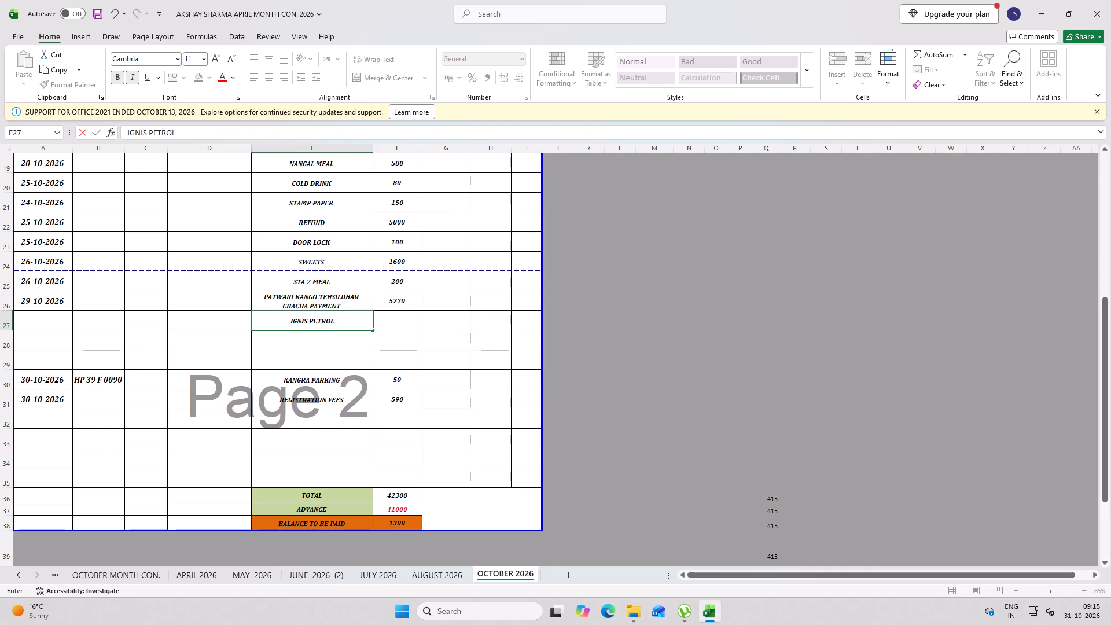
{"action": "type", "text": "FOR"}
{"action": "key", "text": "space"}
{"action": "type", "text": "PA"}
{"action": "type", "text": "PER WORK SHOP"}
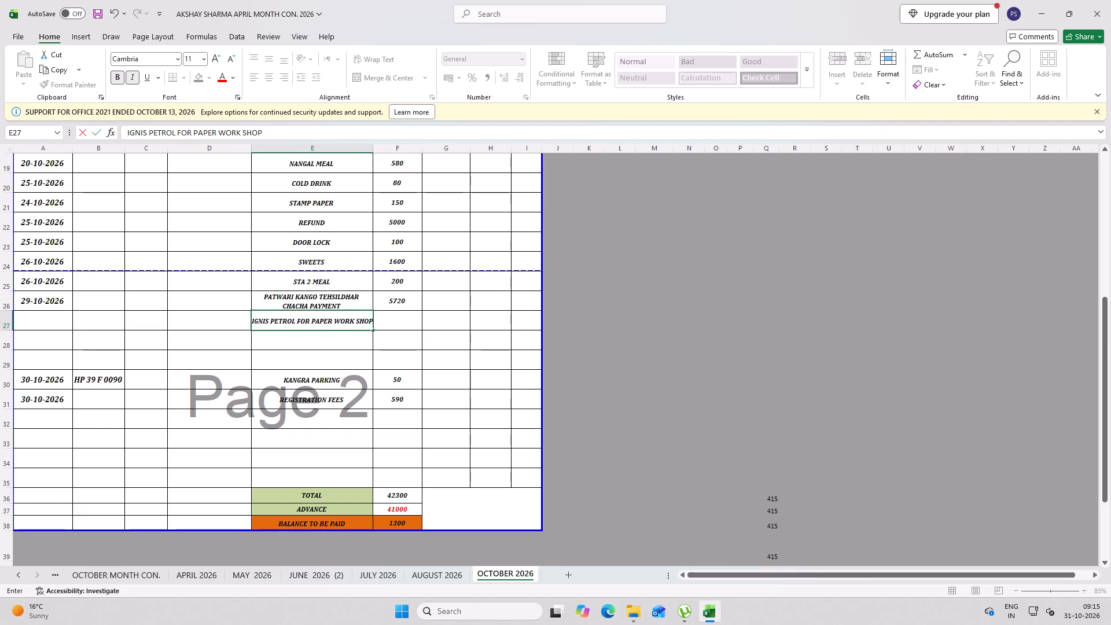
{"action": "key", "text": "Tab"}
{"action": "type", "text": "500"}
{"action": "key", "text": "Return"}
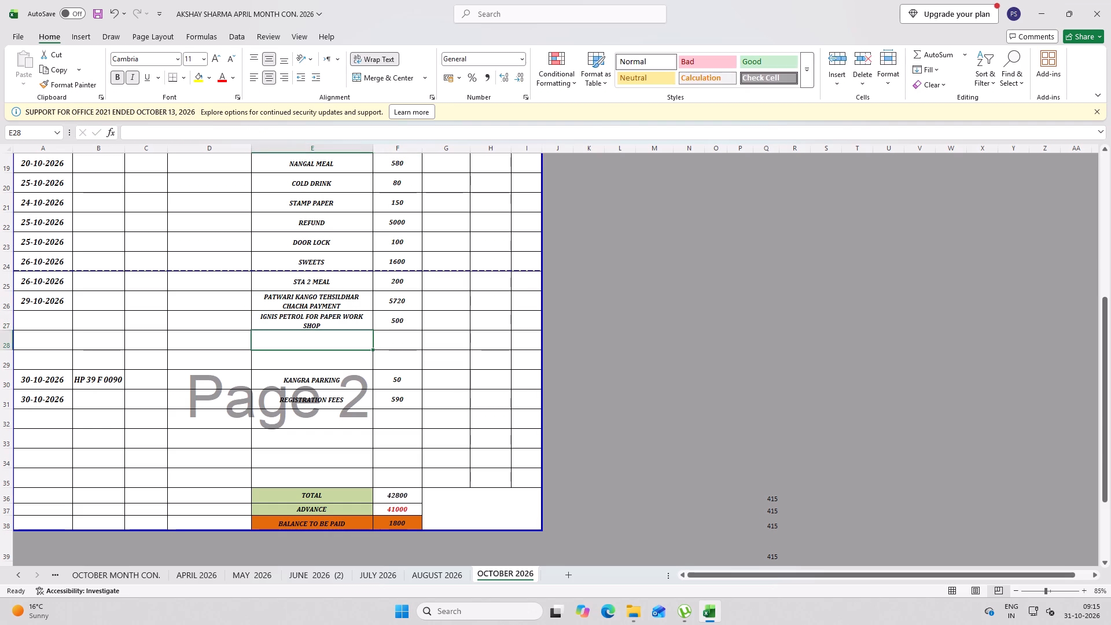
Delete the two empty rows 28 and 29 between the Ignis petrol entry and the Kangra parking entry.
{"action": "left_click", "coordinate": [632, 325]}
{"action": "left_click_drag", "start_coordinate": [5, 322], "coordinate": [6, 350]}
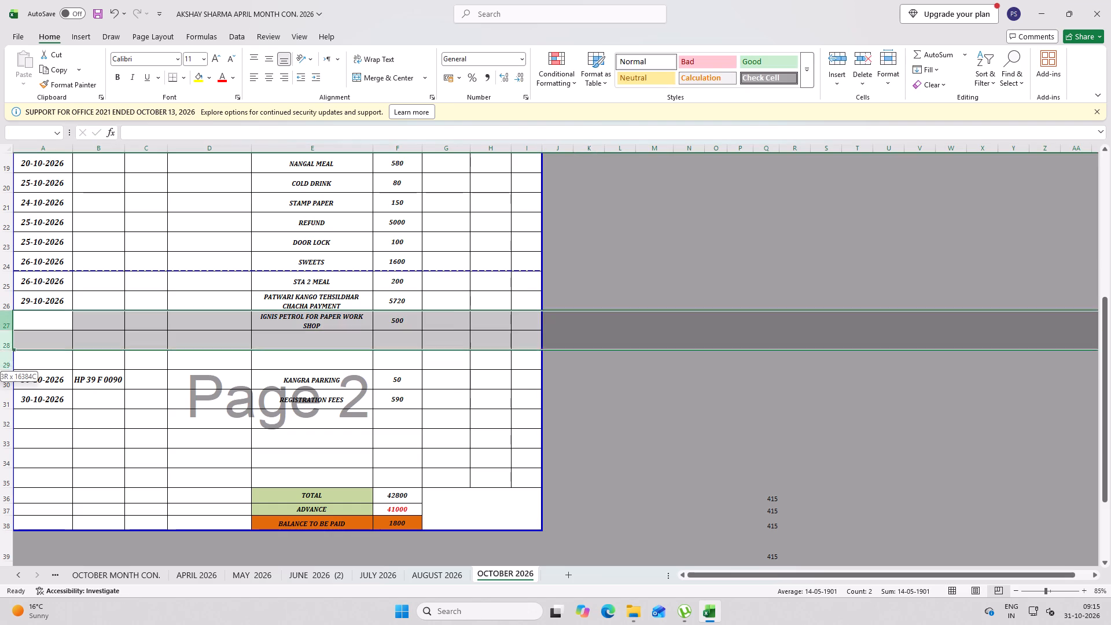
{"action": "left_click_drag", "start_coordinate": [6, 350], "coordinate": [3, 345]}
{"action": "left_click", "coordinate": [10, 337]}
{"action": "left_click", "coordinate": [9, 350]}
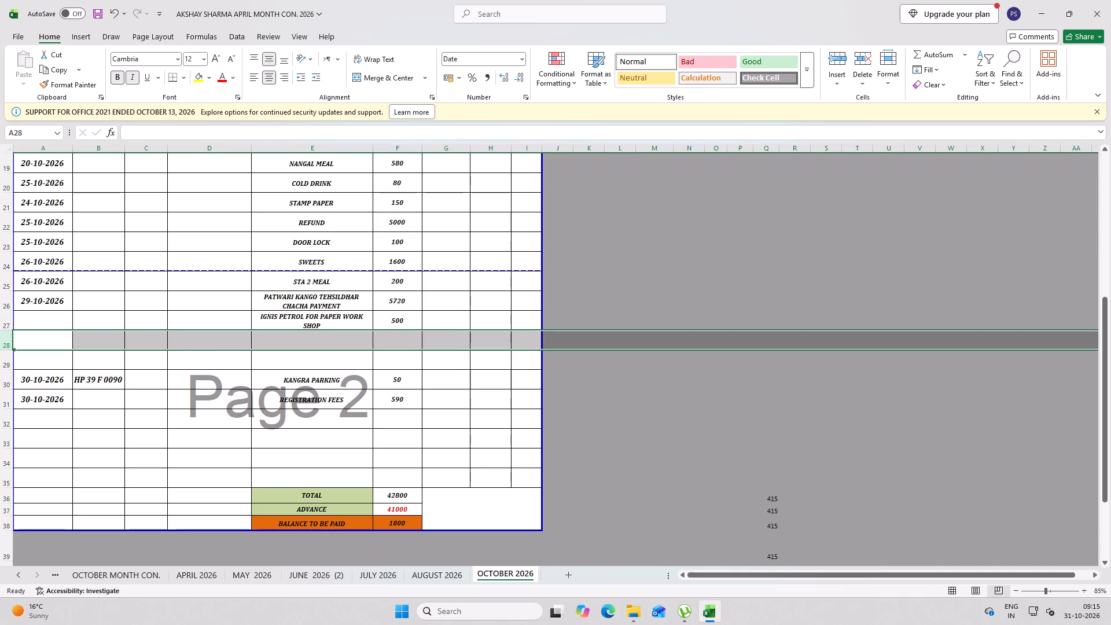
{"action": "left_click", "coordinate": [21, 337]}
{"action": "left_click_drag", "start_coordinate": [0, 337], "coordinate": [0, 356]}
{"action": "key", "text": "ctrl+minus"}
Copy the date 29-10-2026 from the Patwari payment row into the date cell of the Ignis petrol row.
{"action": "left_click", "coordinate": [60, 323]}
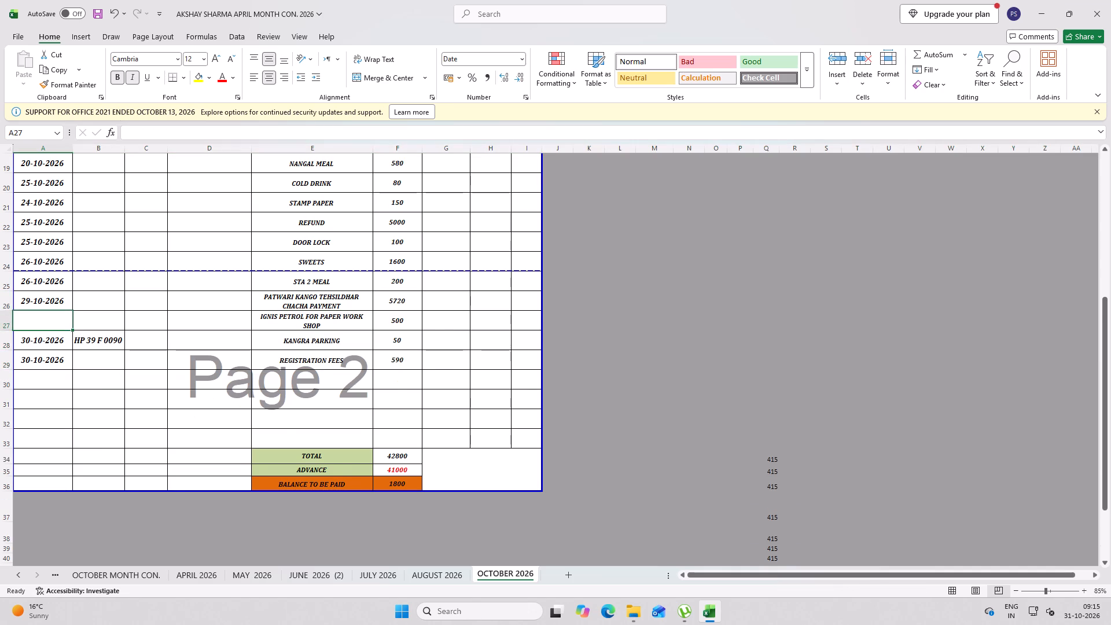
{"action": "left_click", "coordinate": [34, 300]}
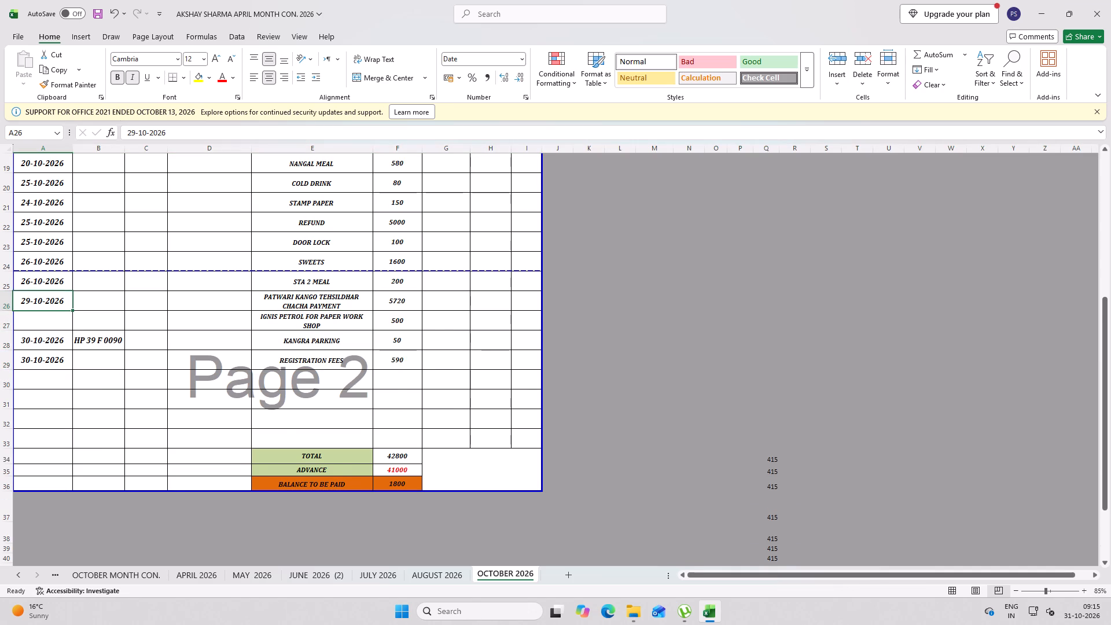
{"action": "key", "text": "ctrl+c"}
{"action": "left_click", "coordinate": [43, 323]}
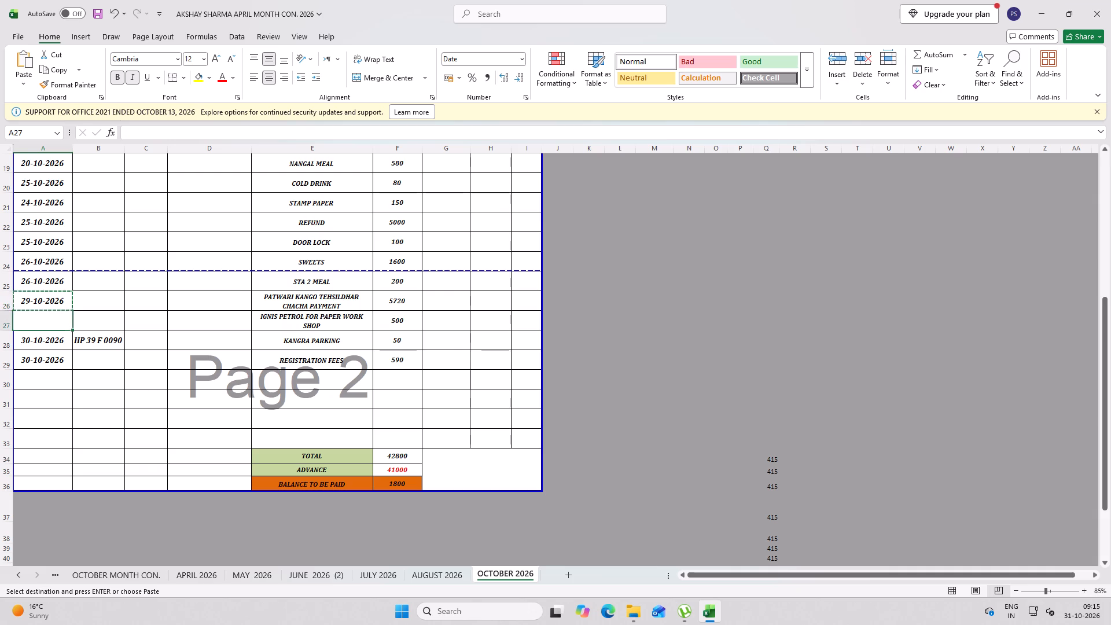
{"action": "key", "text": "ctrl+v"}
{"action": "key", "text": "Escape"}
{"action": "left_click", "coordinate": [154, 391]}
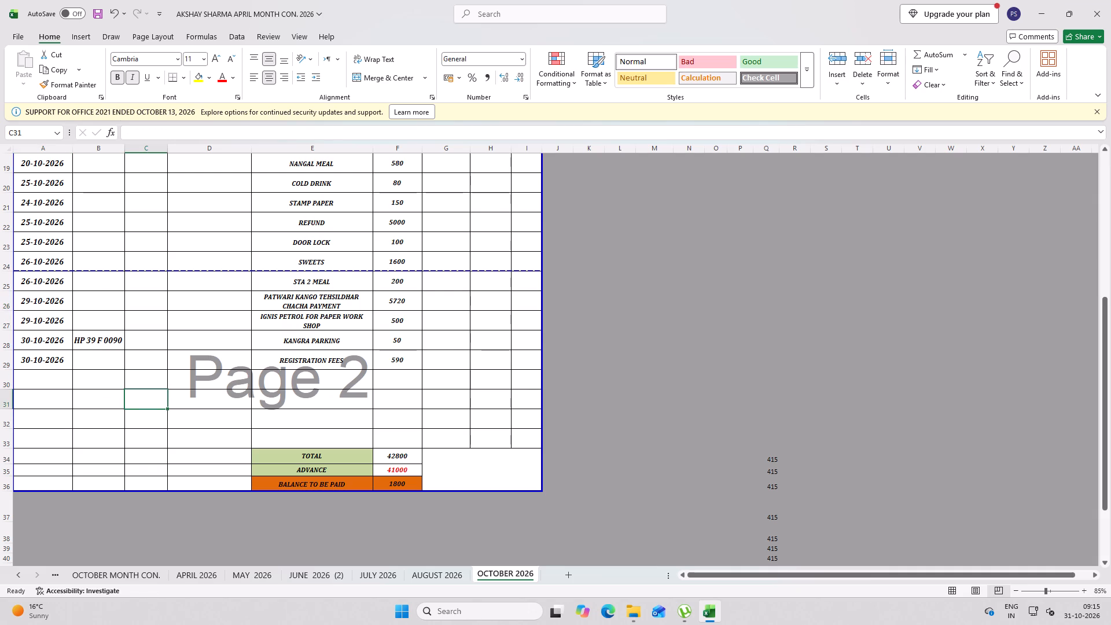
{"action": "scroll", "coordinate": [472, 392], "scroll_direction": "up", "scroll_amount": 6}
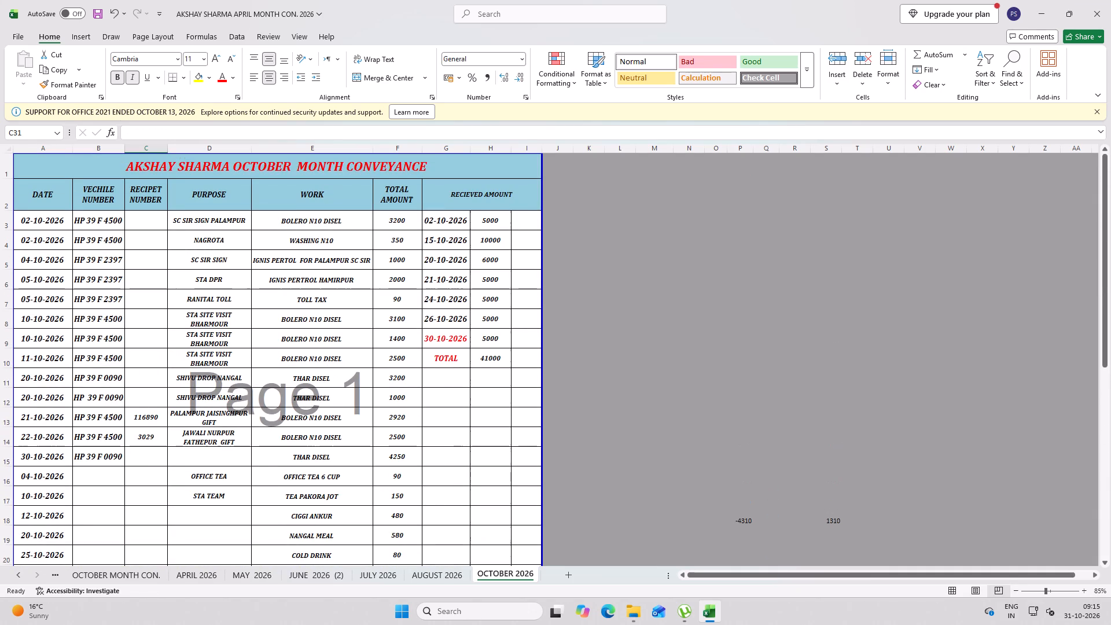
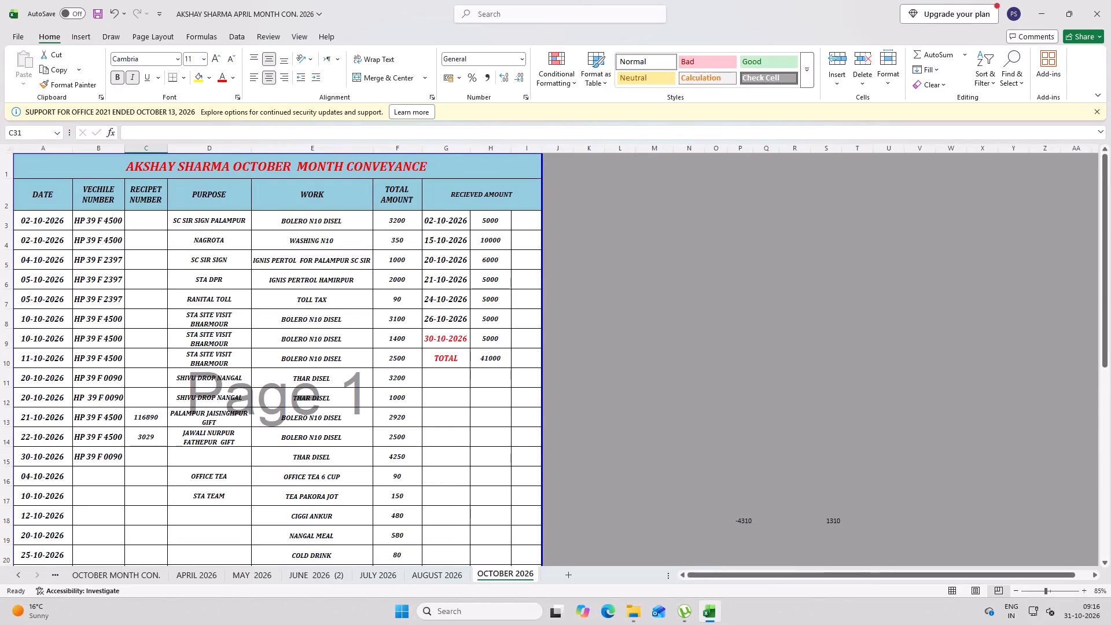
Delete the four empty rows 30 to 33 between the registration fees entry and the TOTAL row.
{"action": "scroll", "coordinate": [309, 439], "scroll_direction": "down", "scroll_amount": 1}
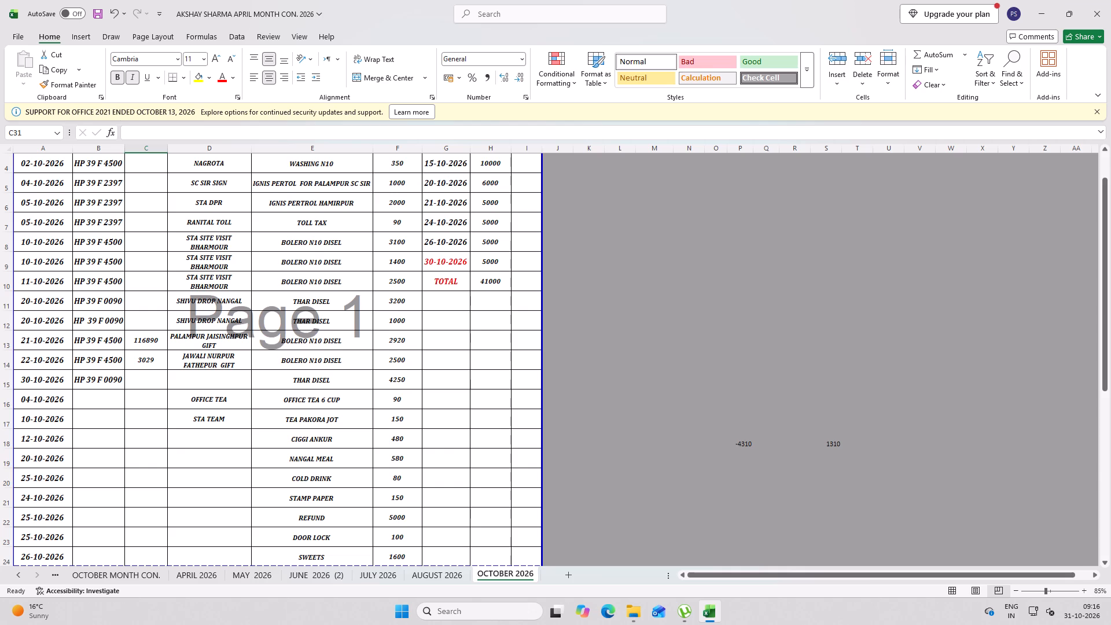
{"action": "scroll", "coordinate": [404, 388], "scroll_direction": "down", "scroll_amount": 2}
{"action": "scroll", "coordinate": [404, 462], "scroll_direction": "down", "scroll_amount": 2}
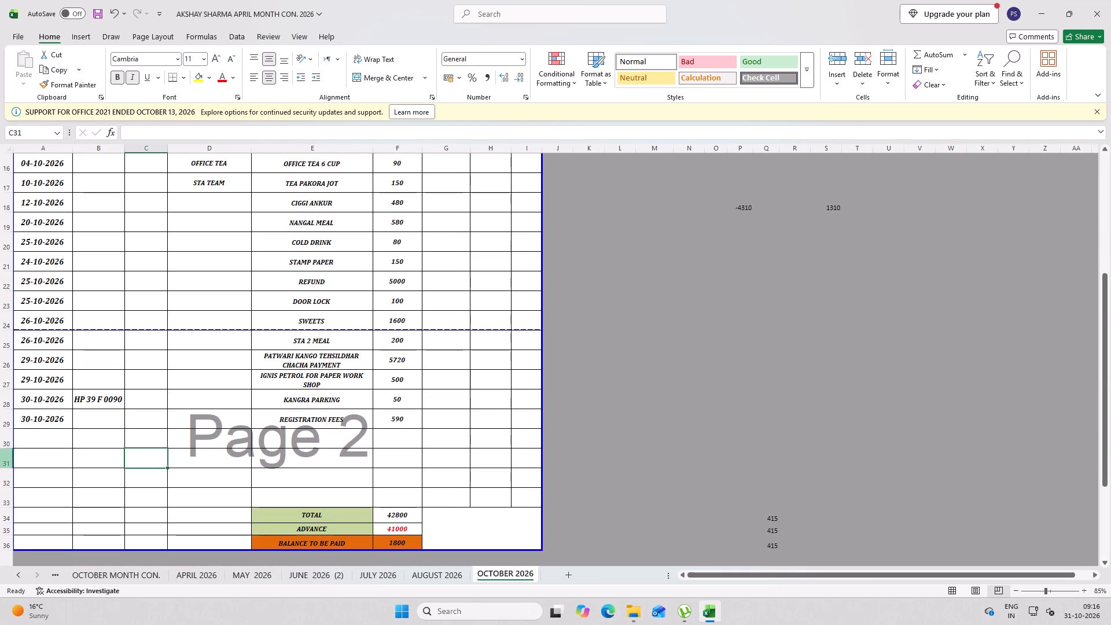
{"action": "left_click_drag", "start_coordinate": [5, 440], "coordinate": [6, 504]}
{"action": "key", "text": "ctrl+minus"}
Check the expense entries, the cell range of the TOTAL amount formula, and the advance against the received amounts.
{"action": "left_click", "coordinate": [304, 377]}
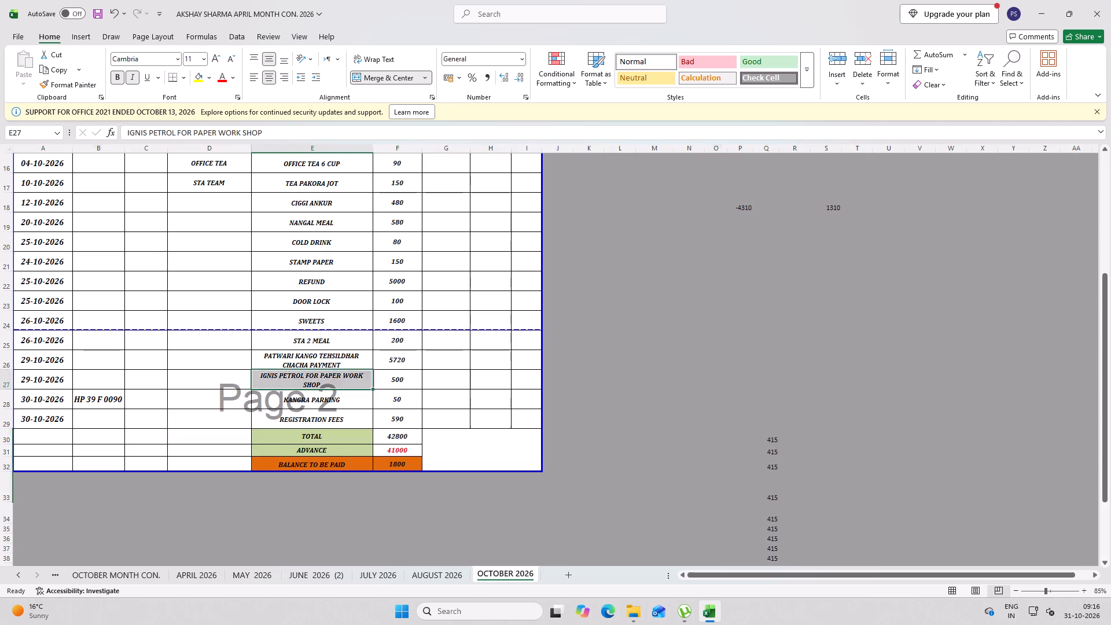
{"action": "left_click", "coordinate": [340, 403]}
{"action": "scroll", "coordinate": [277, 377], "scroll_direction": "up", "scroll_amount": 3}
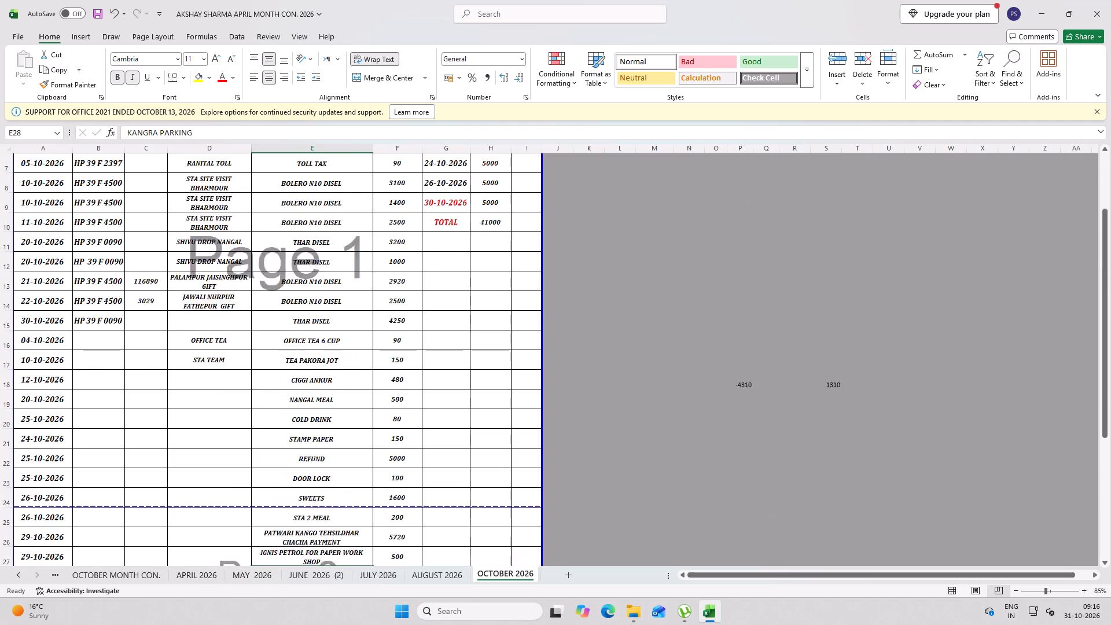
{"action": "scroll", "coordinate": [277, 377], "scroll_direction": "up", "scroll_amount": 1}
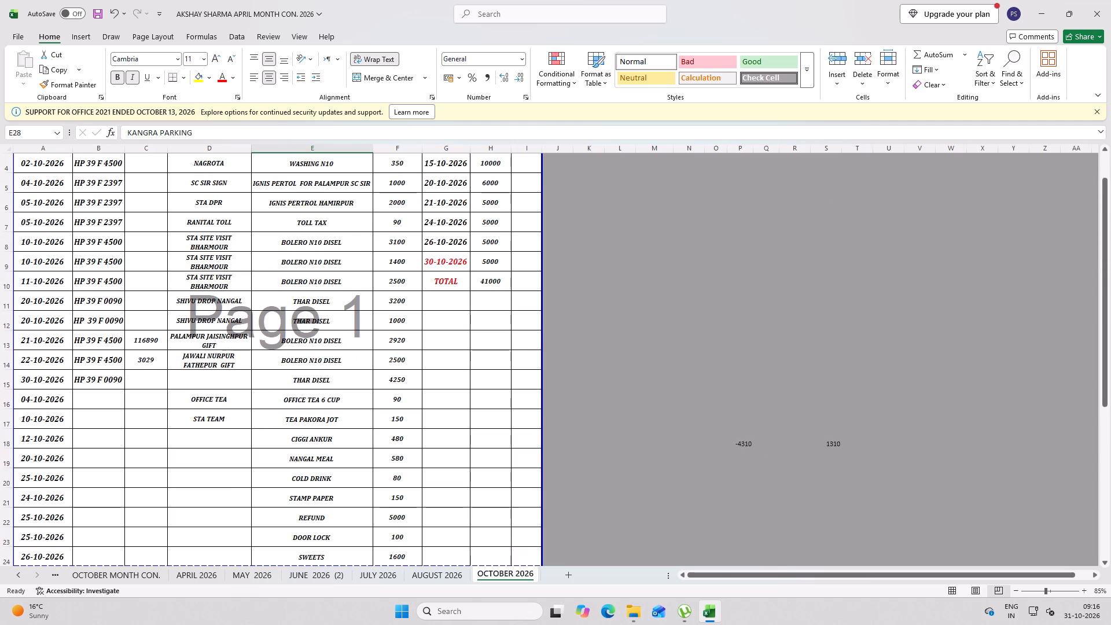
{"action": "left_click", "coordinate": [409, 383]}
{"action": "scroll", "coordinate": [431, 366], "scroll_direction": "down", "scroll_amount": 4}
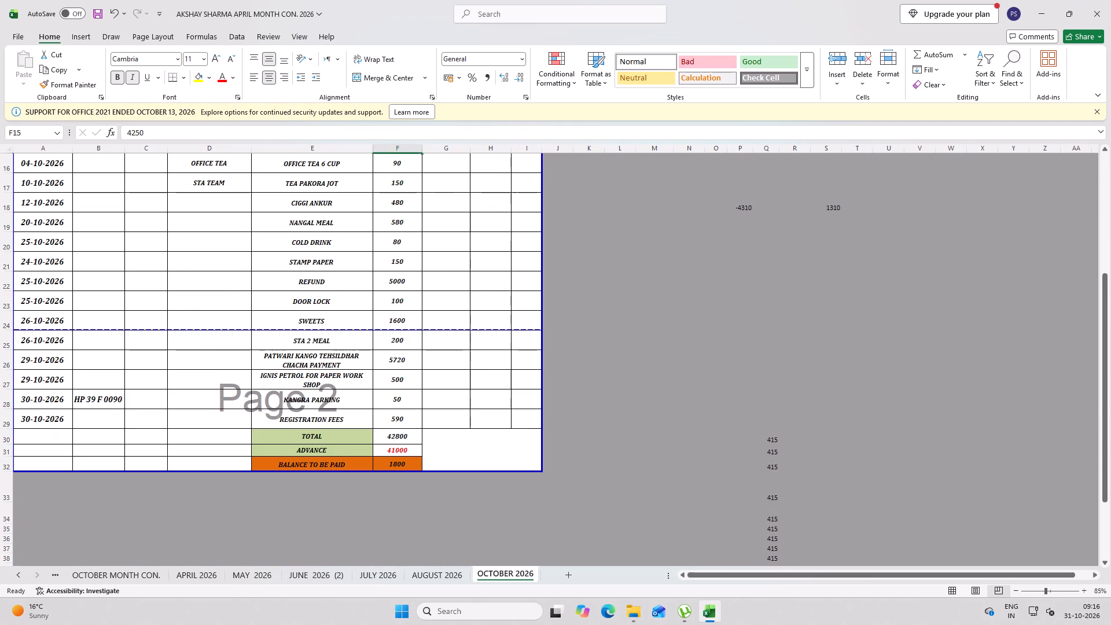
{"action": "double_click", "coordinate": [389, 434]}
{"action": "scroll", "coordinate": [389, 435], "scroll_direction": "up", "scroll_amount": 5}
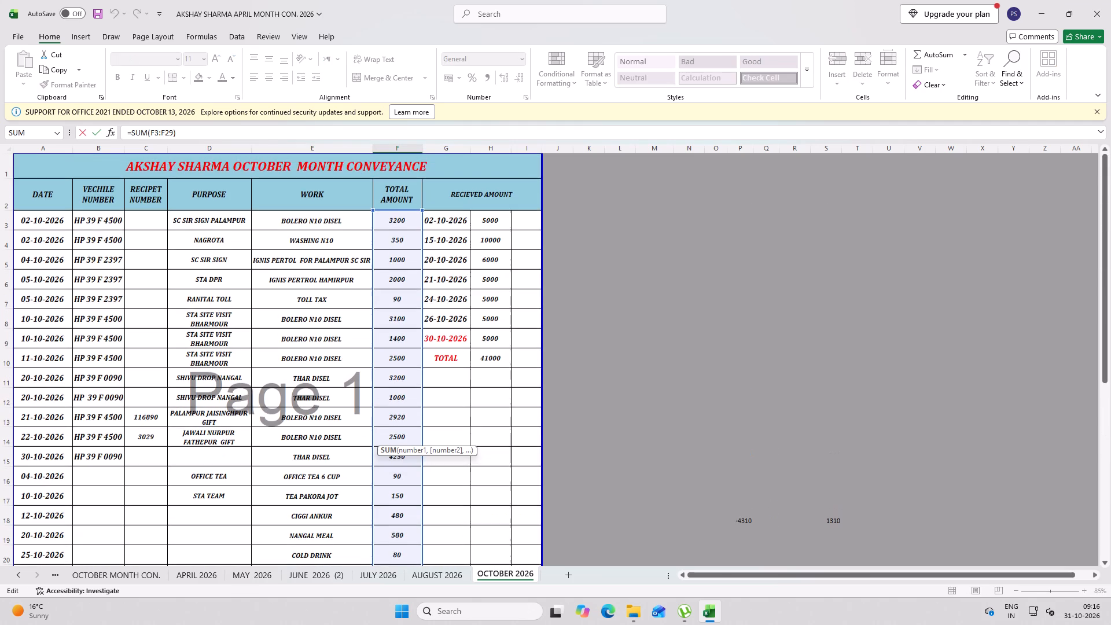
{"action": "key", "text": "Return"}
{"action": "scroll", "coordinate": [433, 468], "scroll_direction": "down", "scroll_amount": 1}
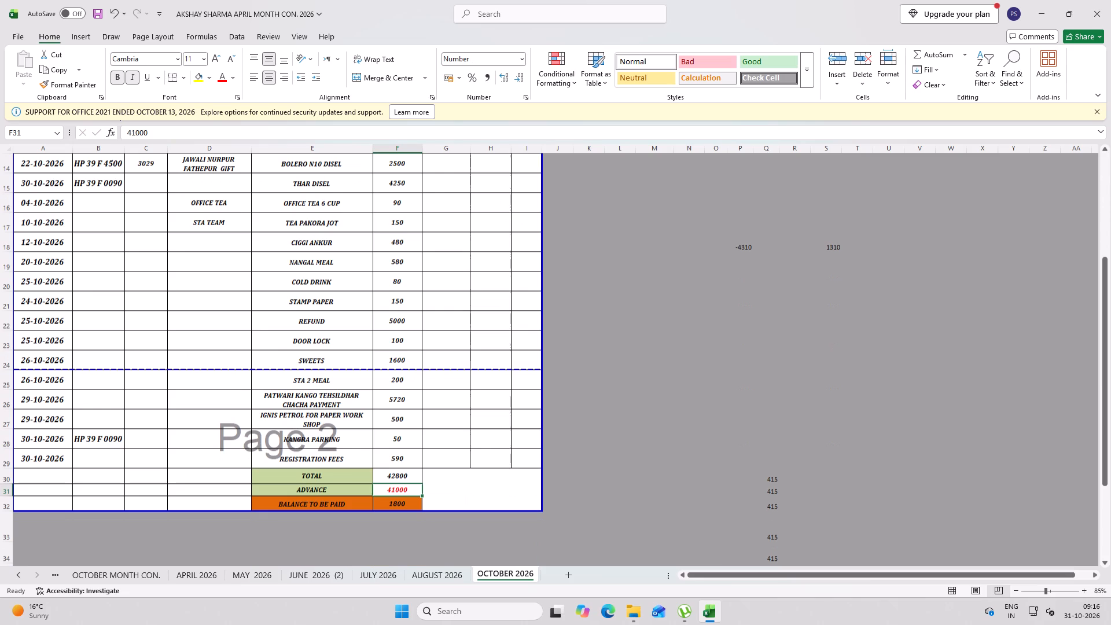
{"action": "scroll", "coordinate": [468, 401], "scroll_direction": "up", "scroll_amount": 3}
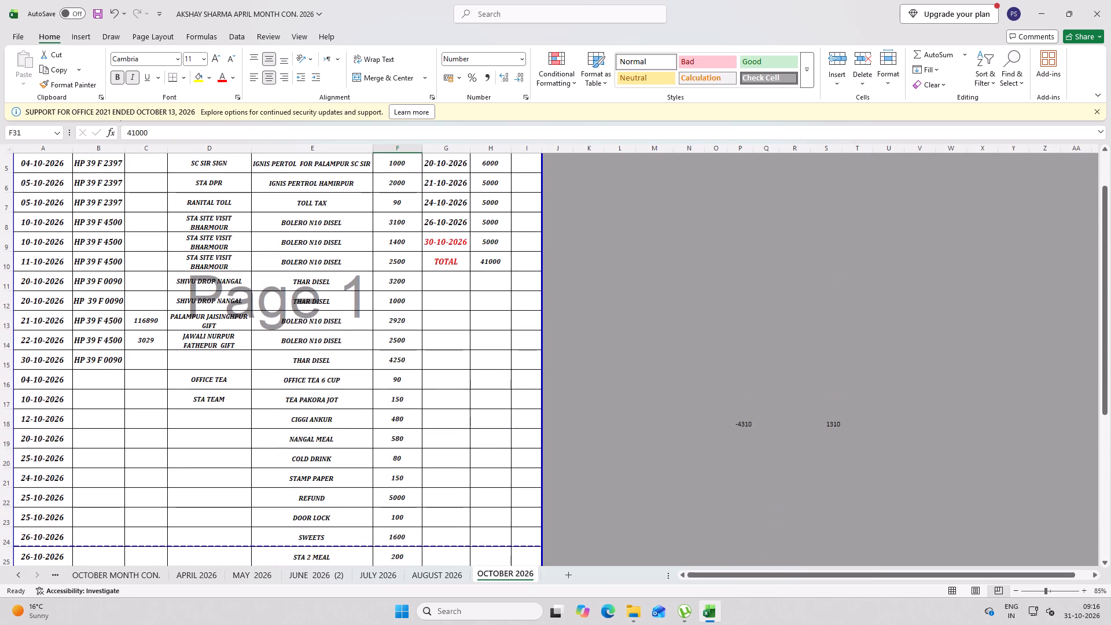
{"action": "scroll", "coordinate": [471, 405], "scroll_direction": "down", "scroll_amount": 4}
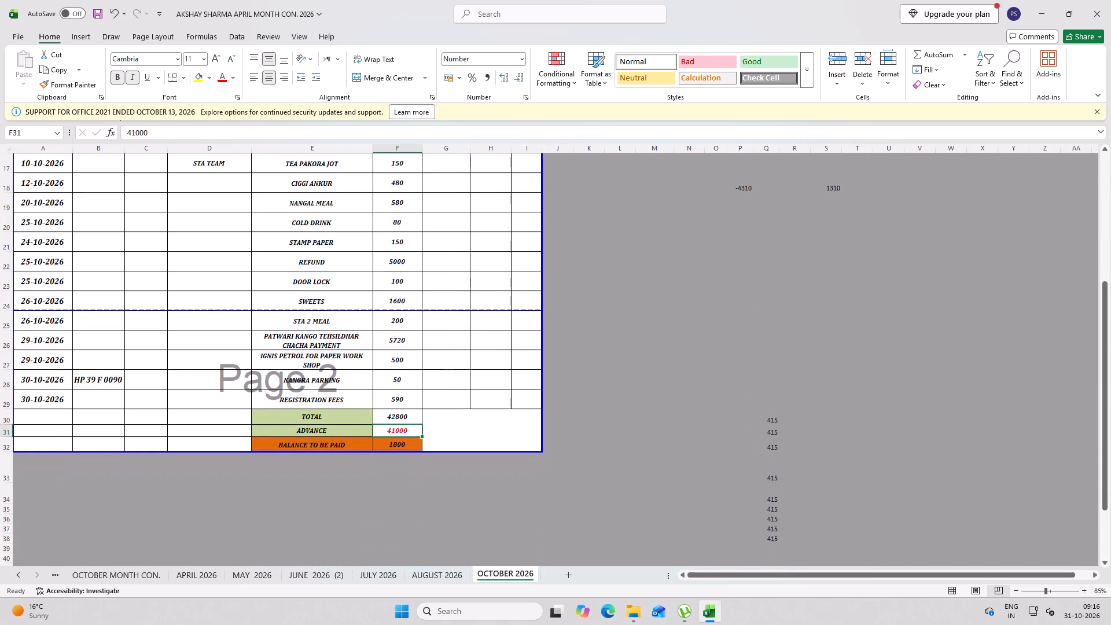
{"action": "scroll", "coordinate": [471, 404], "scroll_direction": "up", "scroll_amount": 5}
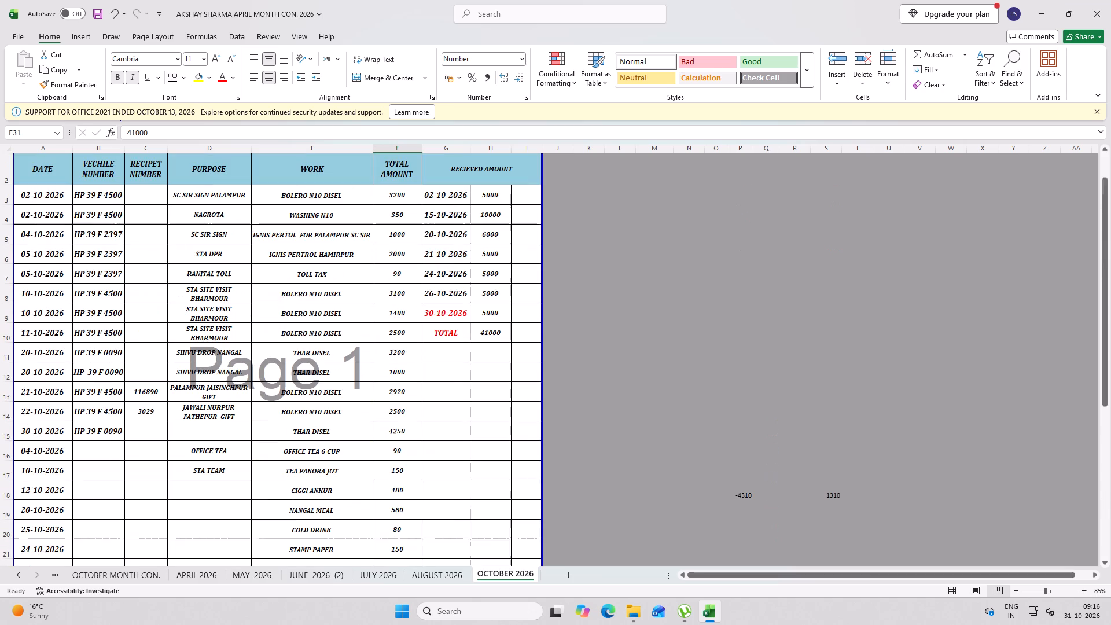
Copy the 30-10-2026 received payment and its TOTAL row one row down, making space for another received payment.
{"action": "left_click_drag", "start_coordinate": [448, 312], "coordinate": [493, 324]}
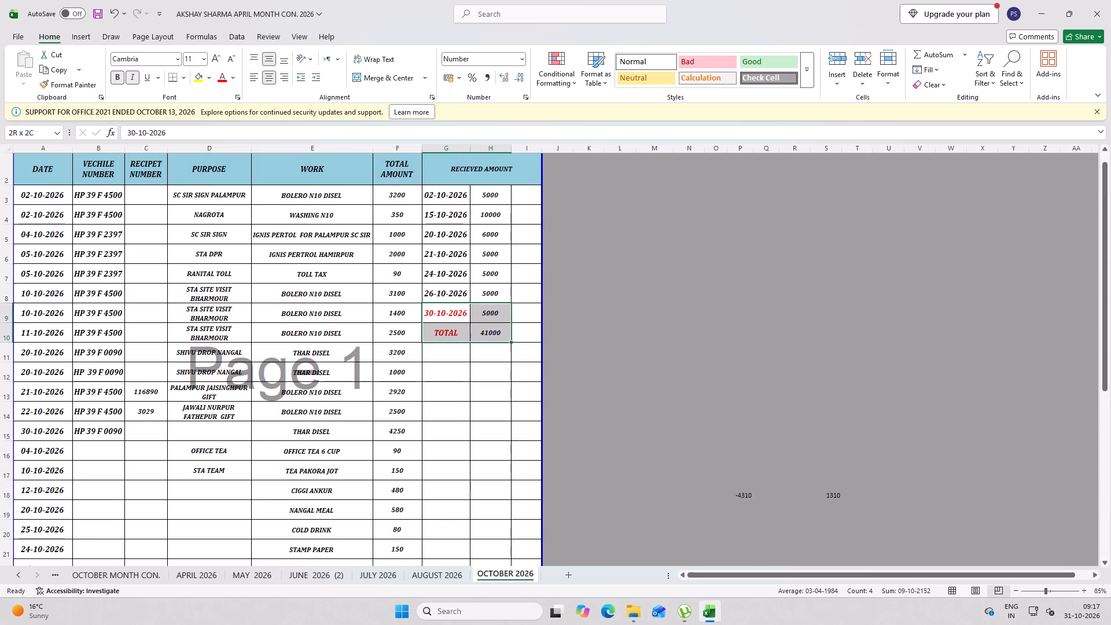
{"action": "left_click_drag", "start_coordinate": [493, 324], "coordinate": [490, 331]}
{"action": "key", "text": "ctrl+c"}
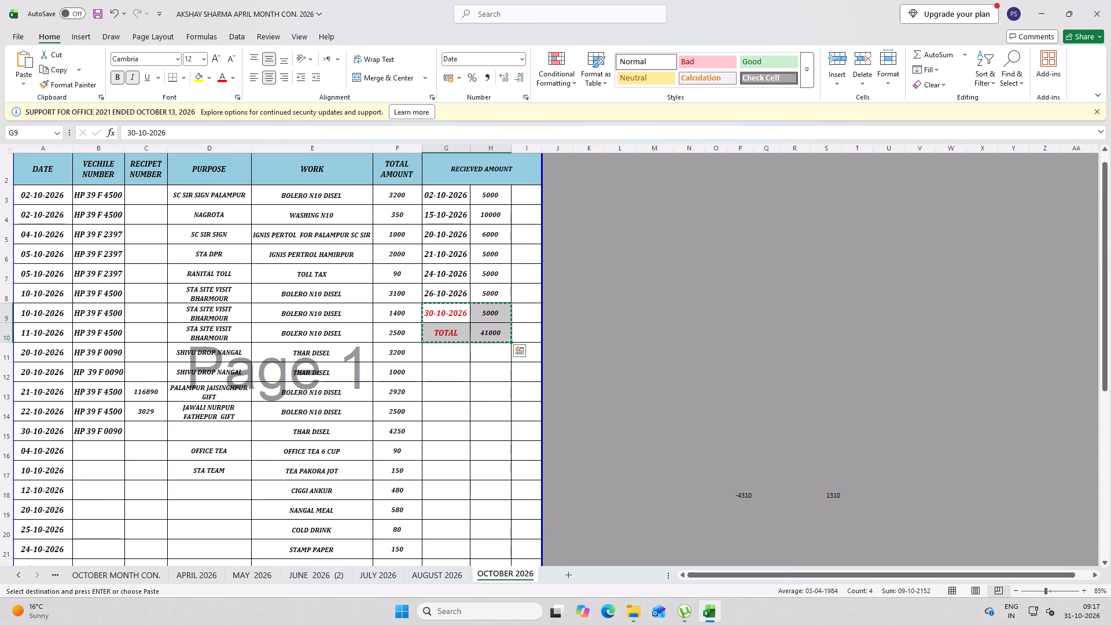
{"action": "left_click_drag", "start_coordinate": [449, 350], "coordinate": [491, 372]}
{"action": "left_click", "coordinate": [480, 333]}
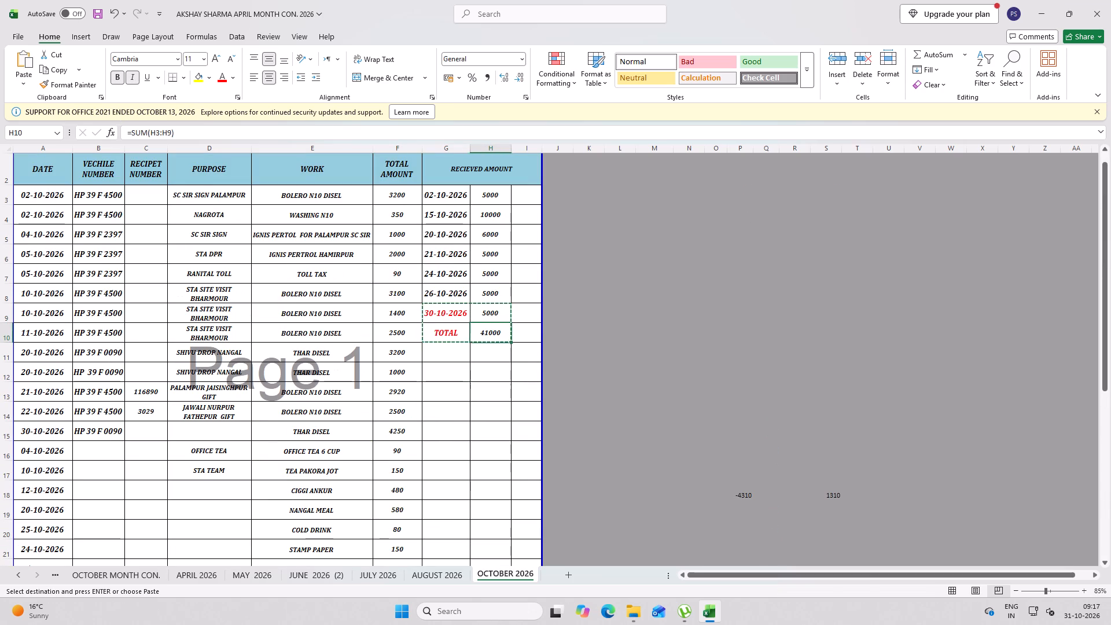
{"action": "left_click_drag", "start_coordinate": [443, 335], "coordinate": [485, 377]}
{"action": "key", "text": "ctrl+v"}
{"action": "left_click_drag", "start_coordinate": [513, 424], "coordinate": [507, 420]}
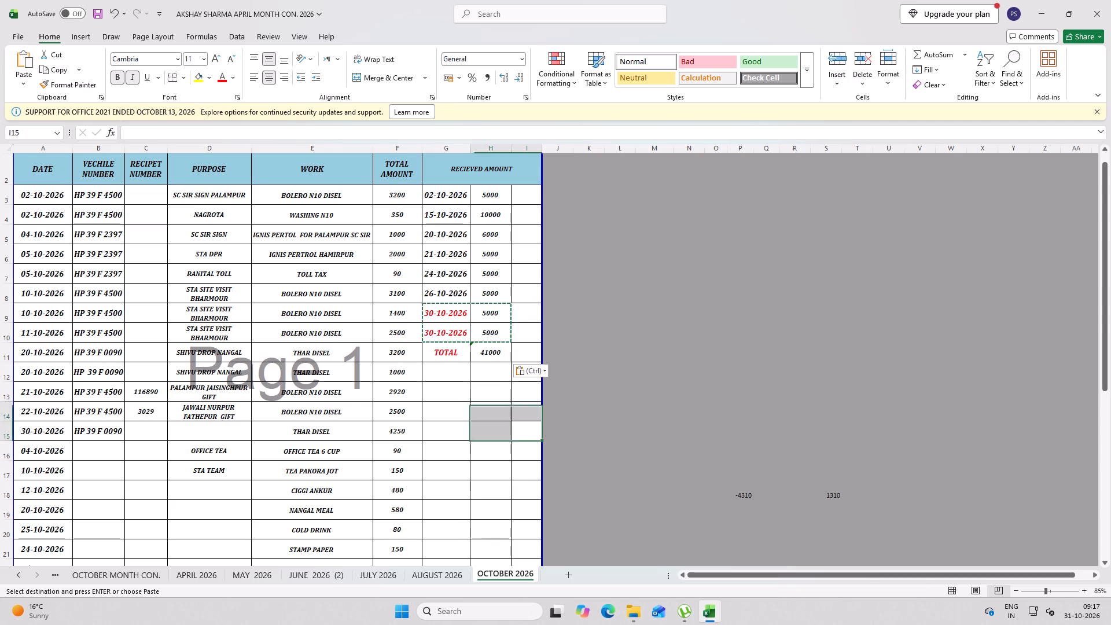
Set the date in G9 of the received amounts to 29-10-2026 and mark that payment as CASH in column I.
{"action": "left_click_drag", "start_coordinate": [451, 315], "coordinate": [457, 314]}
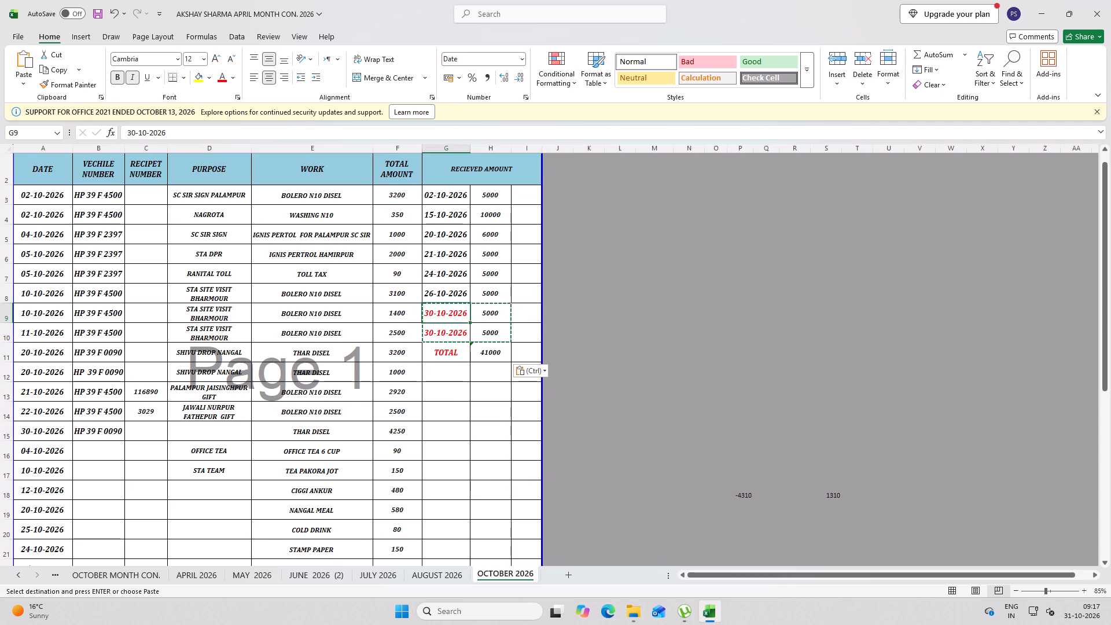
{"action": "key", "text": "Escape"}
{"action": "key", "text": "Delete"}
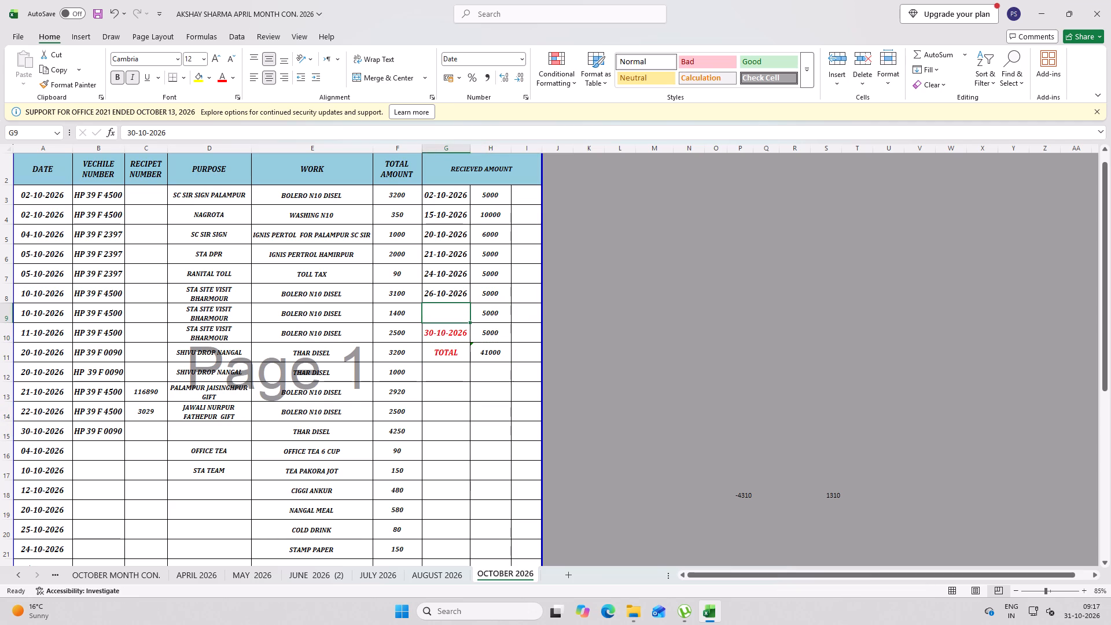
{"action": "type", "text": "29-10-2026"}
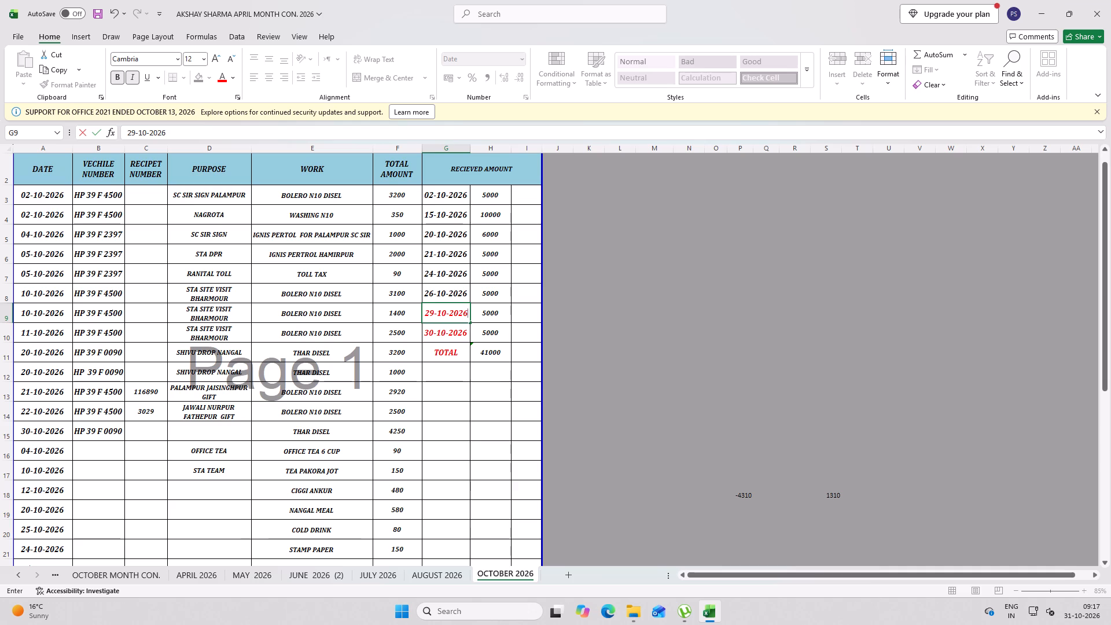
{"action": "left_click", "coordinate": [522, 313]}
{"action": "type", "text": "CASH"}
{"action": "left_click", "coordinate": [908, 200]}
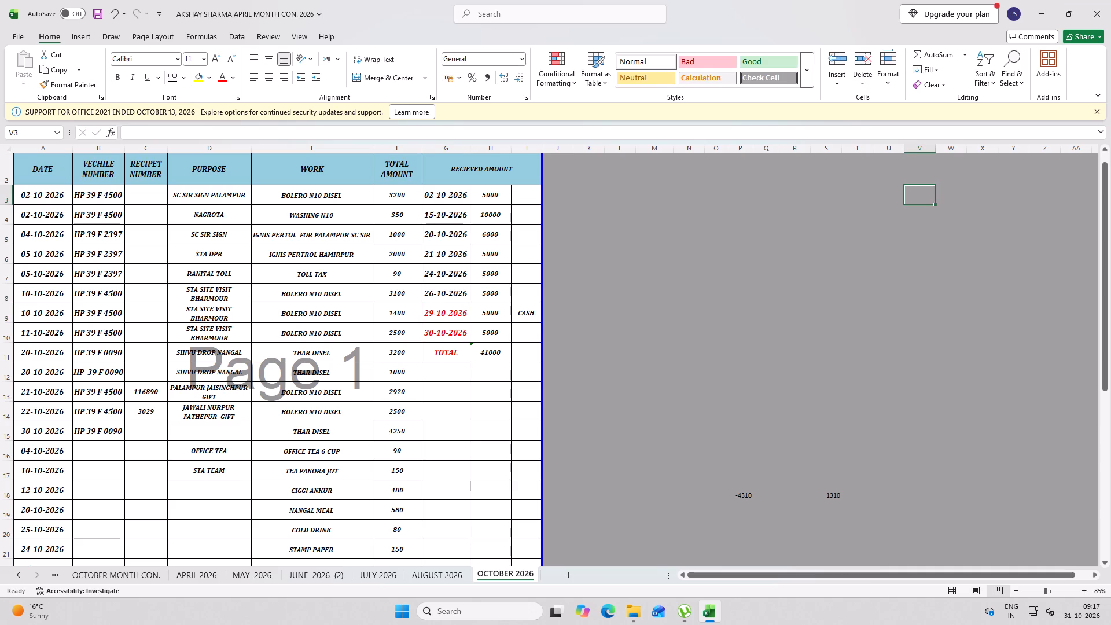
Mark the received payments from 02-10-2026 to 26-10-2026 and the 30-10-2026 payment as G-PAY in column I.
{"action": "left_click", "coordinate": [528, 195]}
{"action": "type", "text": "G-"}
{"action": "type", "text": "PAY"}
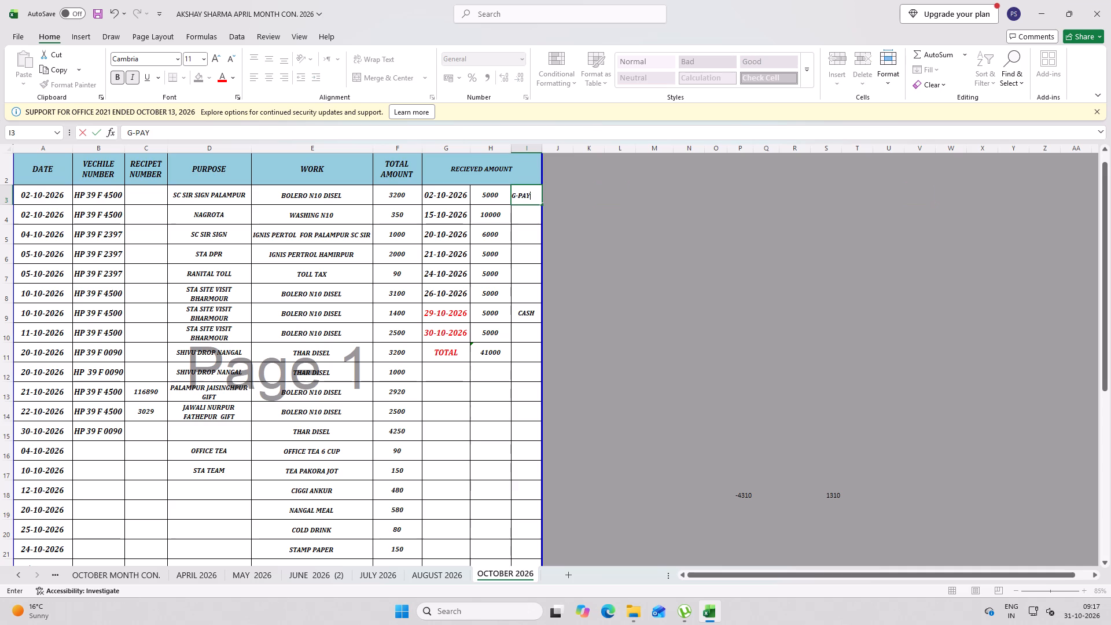
{"action": "left_click", "coordinate": [604, 249]}
{"action": "left_click", "coordinate": [525, 195]}
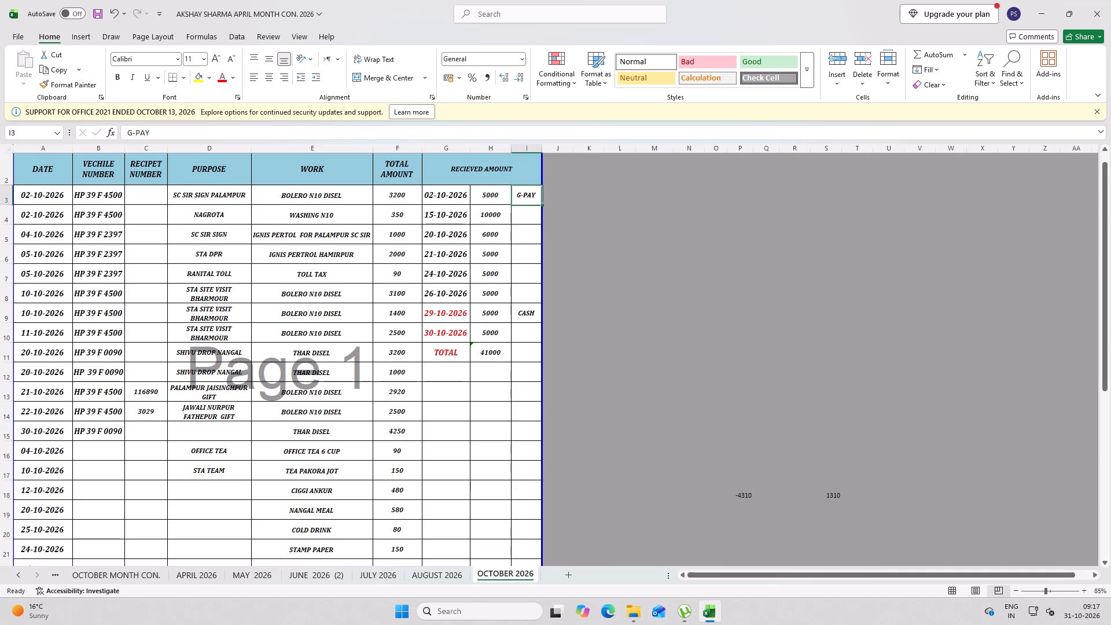
{"action": "left_click_drag", "start_coordinate": [543, 203], "coordinate": [532, 300]}
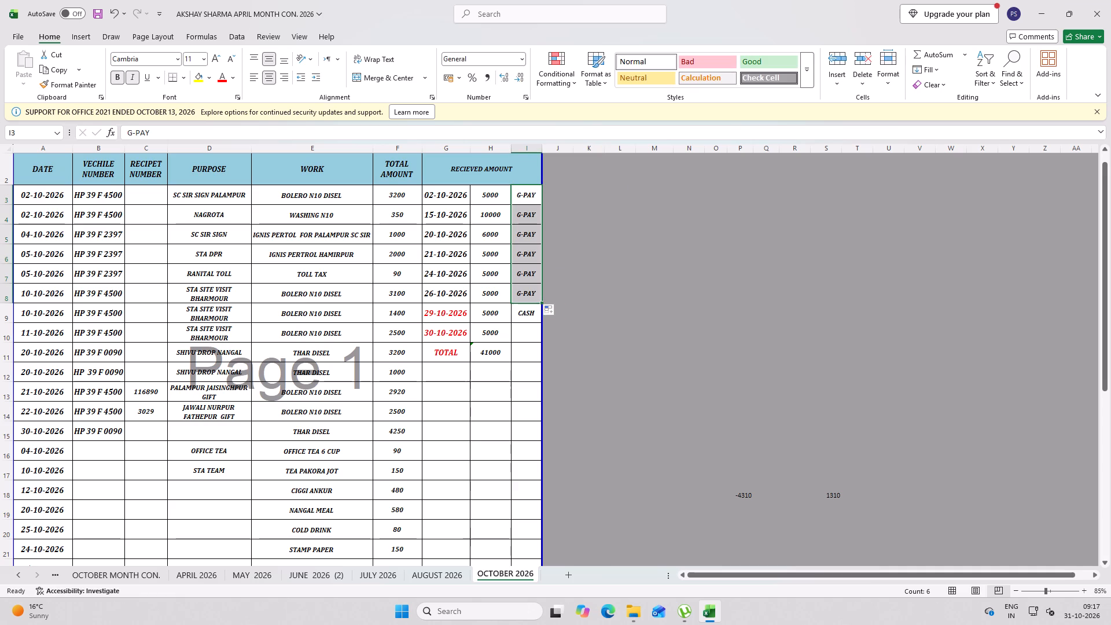
{"action": "left_click", "coordinate": [531, 291]}
{"action": "key", "text": "ctrl+c"}
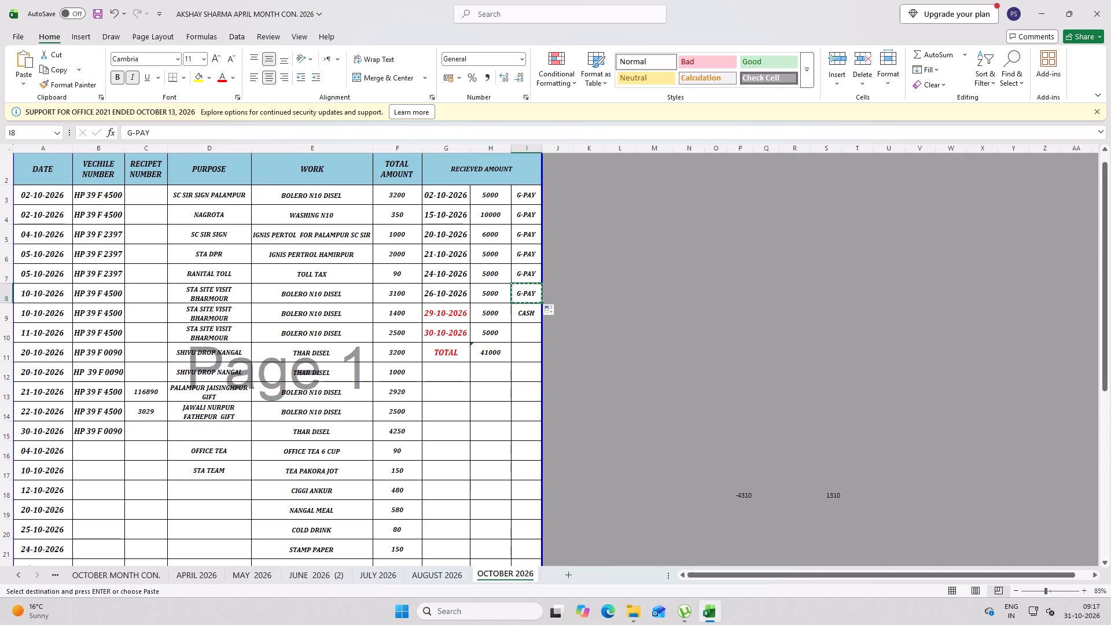
{"action": "left_click", "coordinate": [517, 336]}
{"action": "key", "text": "ctrl+v"}
{"action": "key", "text": "Escape"}
Extend the received amount TOTAL formula so it sums H3 to H10, including the first 02-10-2026 payment.
{"action": "double_click", "coordinate": [491, 350]}
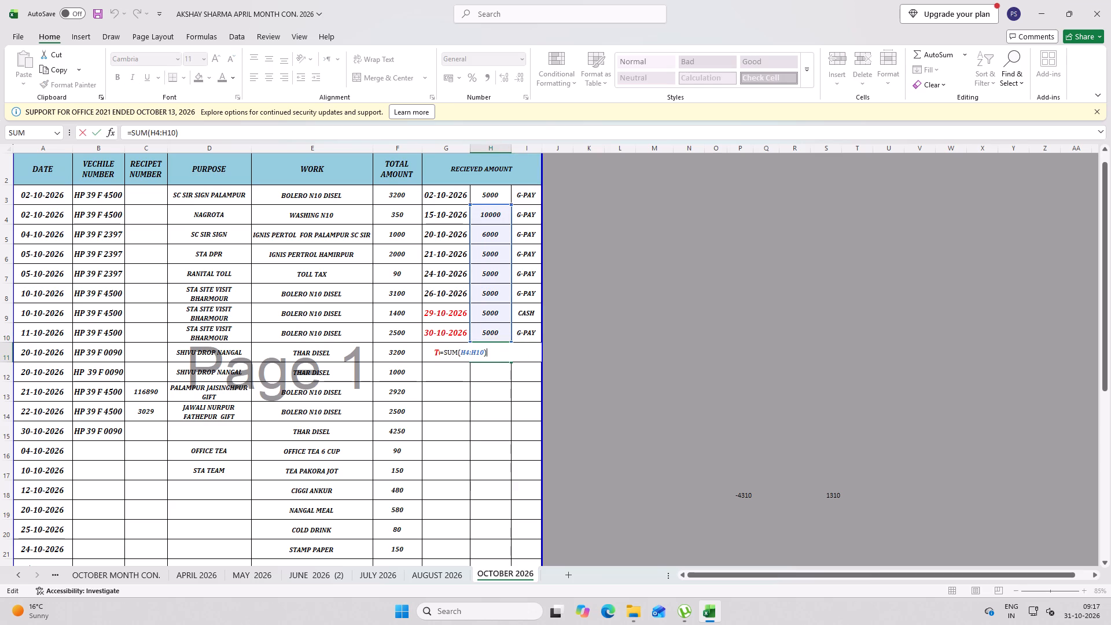
{"action": "left_click_drag", "start_coordinate": [510, 205], "coordinate": [510, 205]}
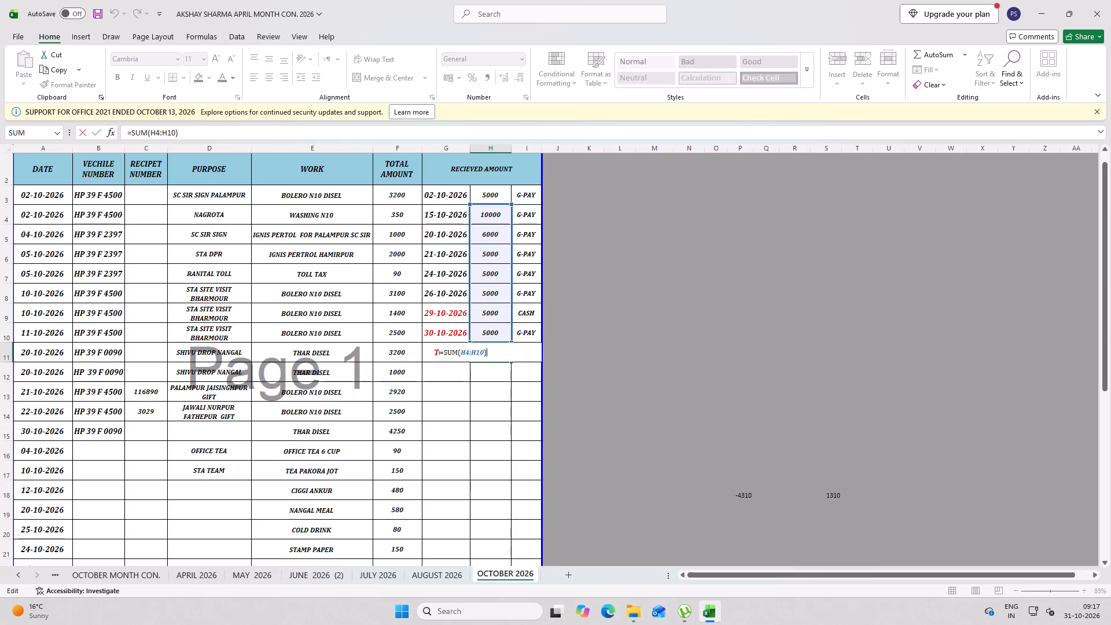
{"action": "left_click_drag", "start_coordinate": [510, 205], "coordinate": [510, 190]}
{"action": "key", "text": "Return"}
Replace the ADVANCE amount in the summary rows with 46000.
{"action": "scroll", "coordinate": [524, 241], "scroll_direction": "down", "scroll_amount": 4}
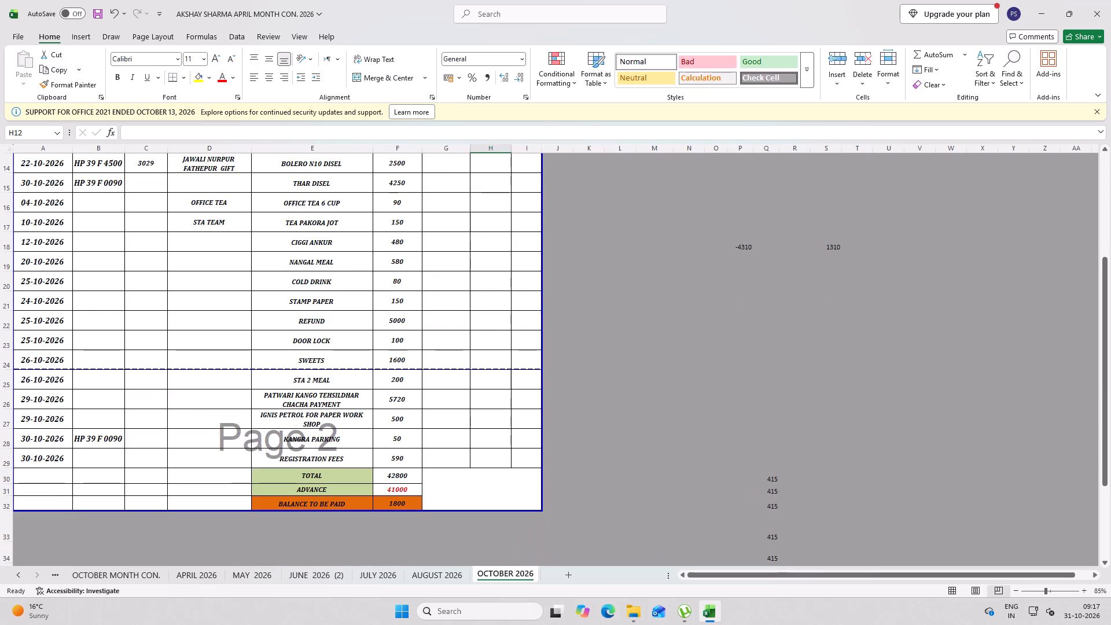
{"action": "left_click", "coordinate": [402, 491]}
{"action": "key", "text": "Delete"}
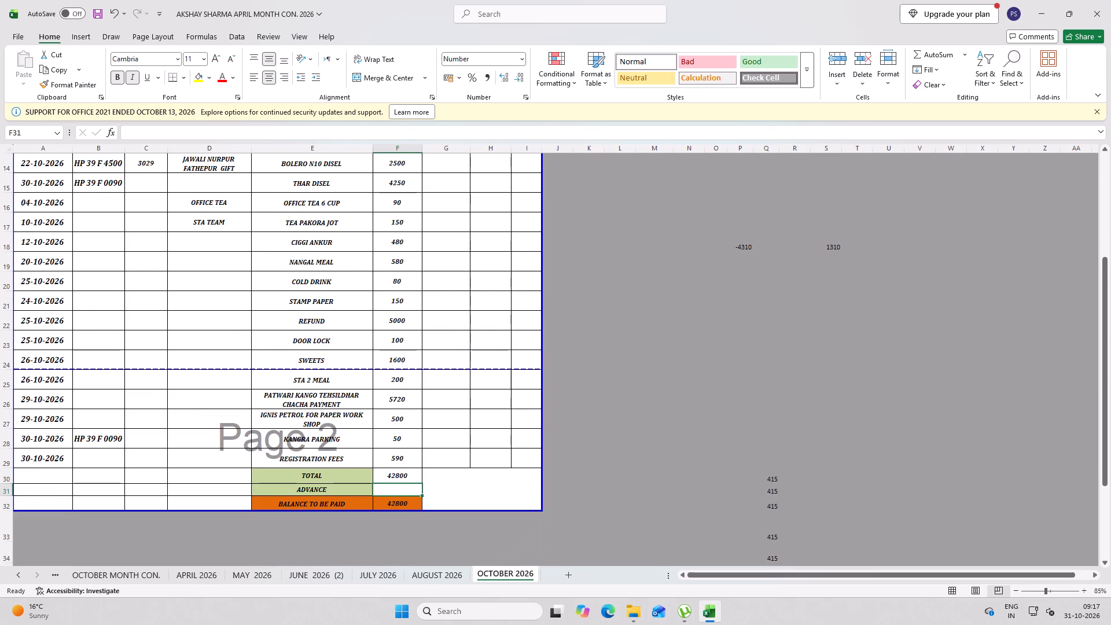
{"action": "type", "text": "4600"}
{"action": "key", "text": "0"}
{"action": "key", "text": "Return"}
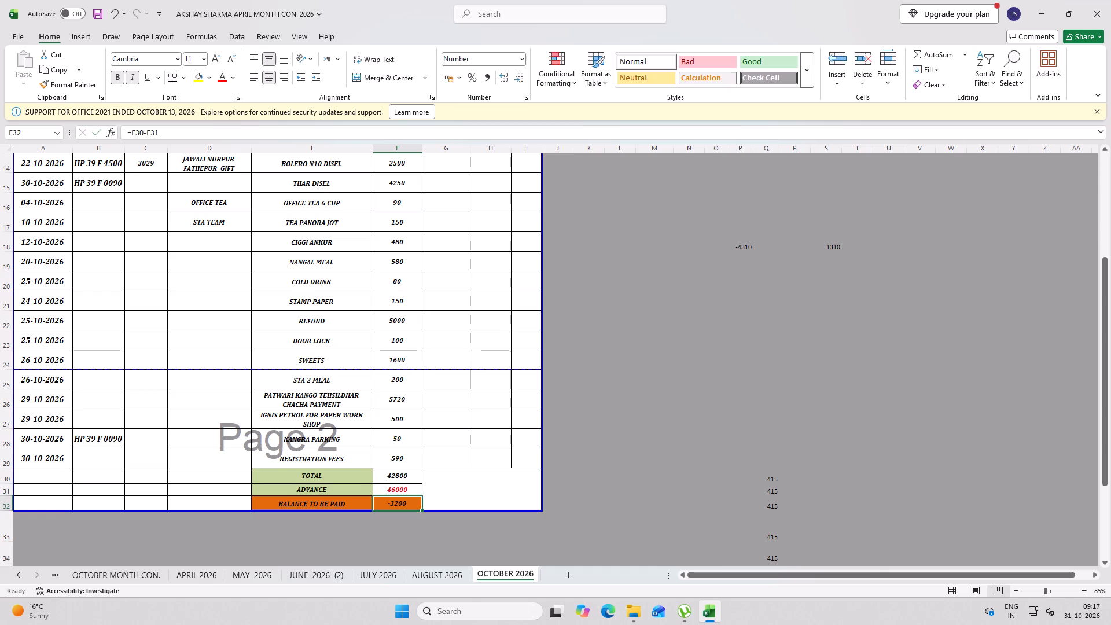
{"action": "left_click", "coordinate": [461, 492]}
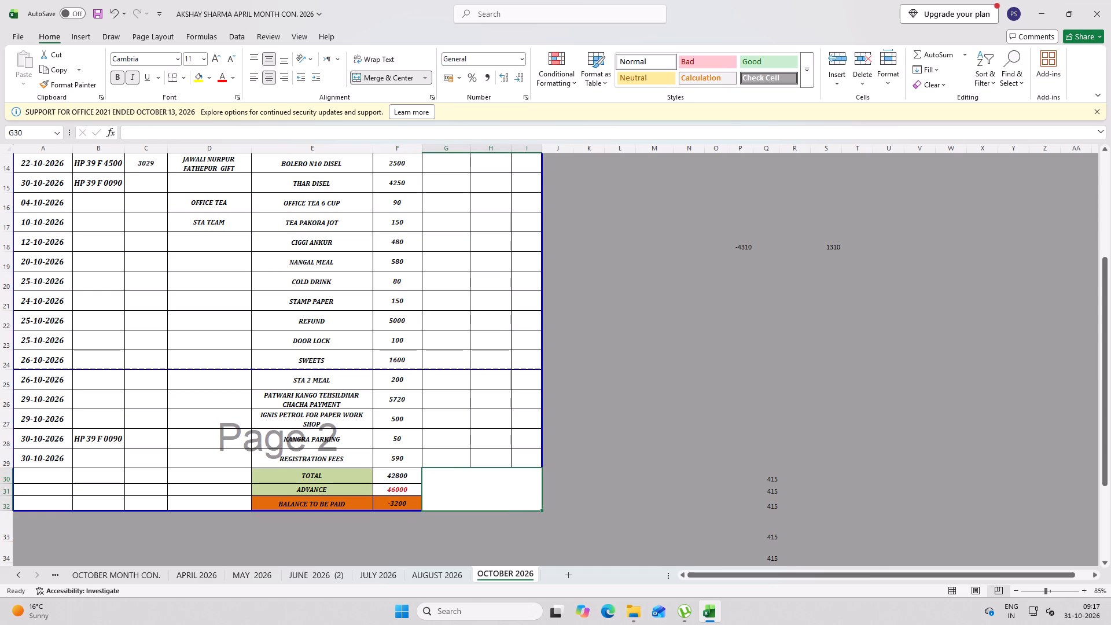
Save the workbook.
{"action": "key", "text": "ctrl+s"}
{"action": "key", "text": "ctrl+s"}
{"action": "key", "text": "ctrl+s"}
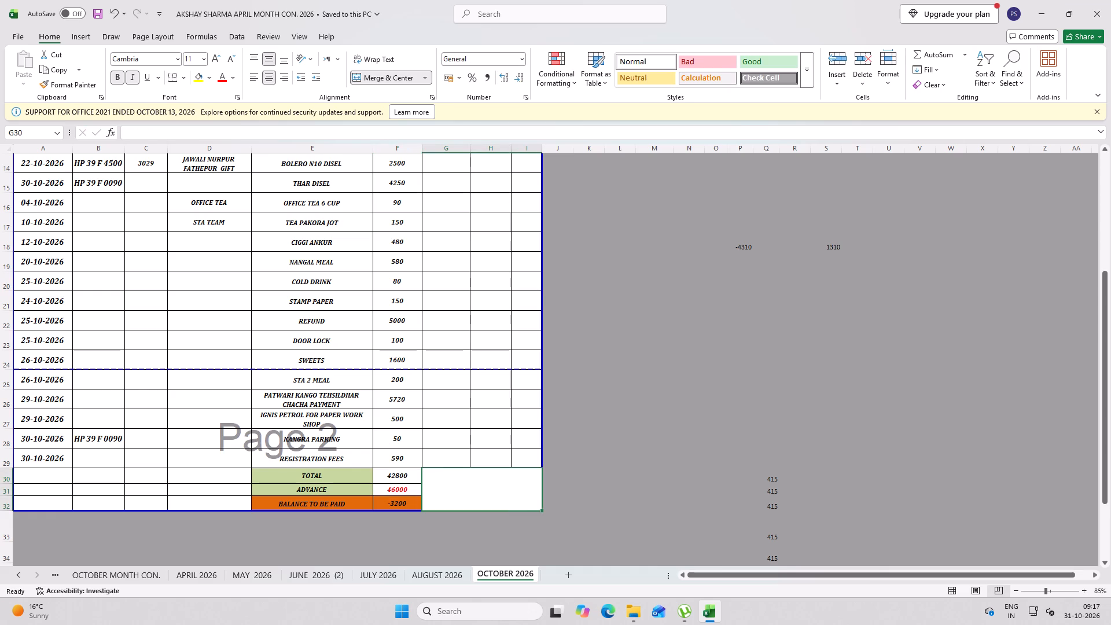
{"action": "scroll", "coordinate": [412, 392], "scroll_direction": "up", "scroll_amount": 2}
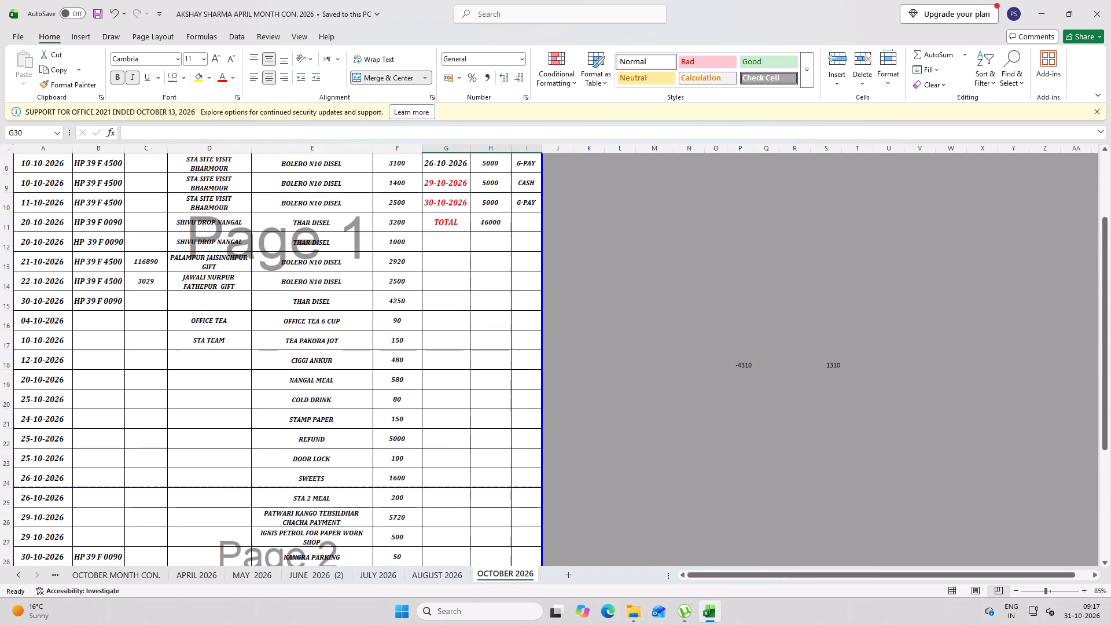
{"action": "scroll", "coordinate": [412, 392], "scroll_direction": "down", "scroll_amount": 1}
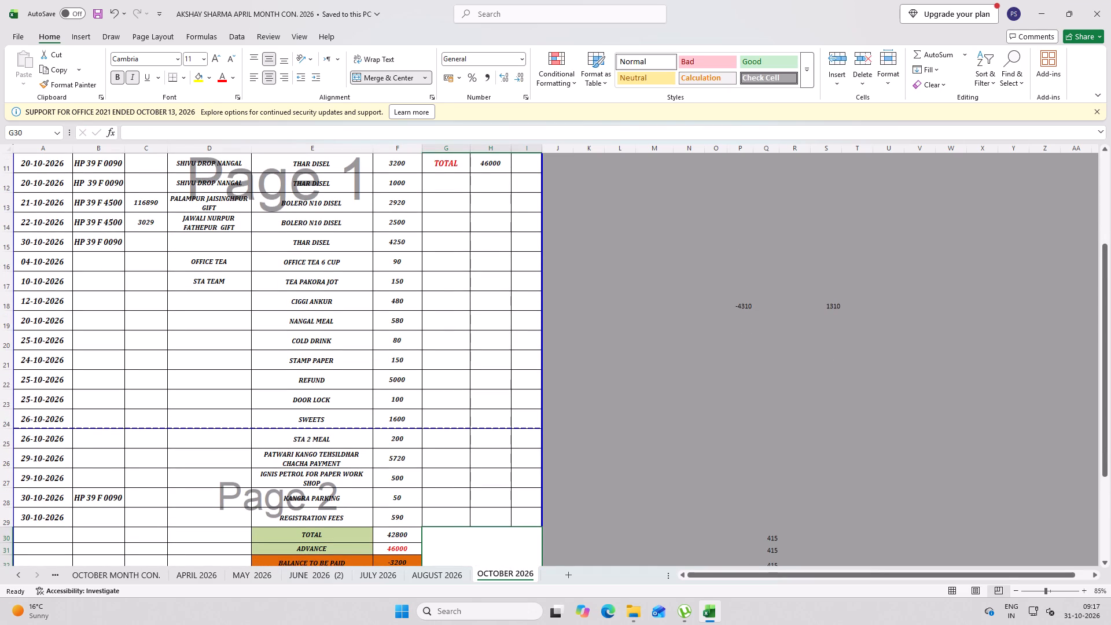
{"action": "left_click", "coordinate": [84, 491]}
{"action": "left_click", "coordinate": [98, 481]}
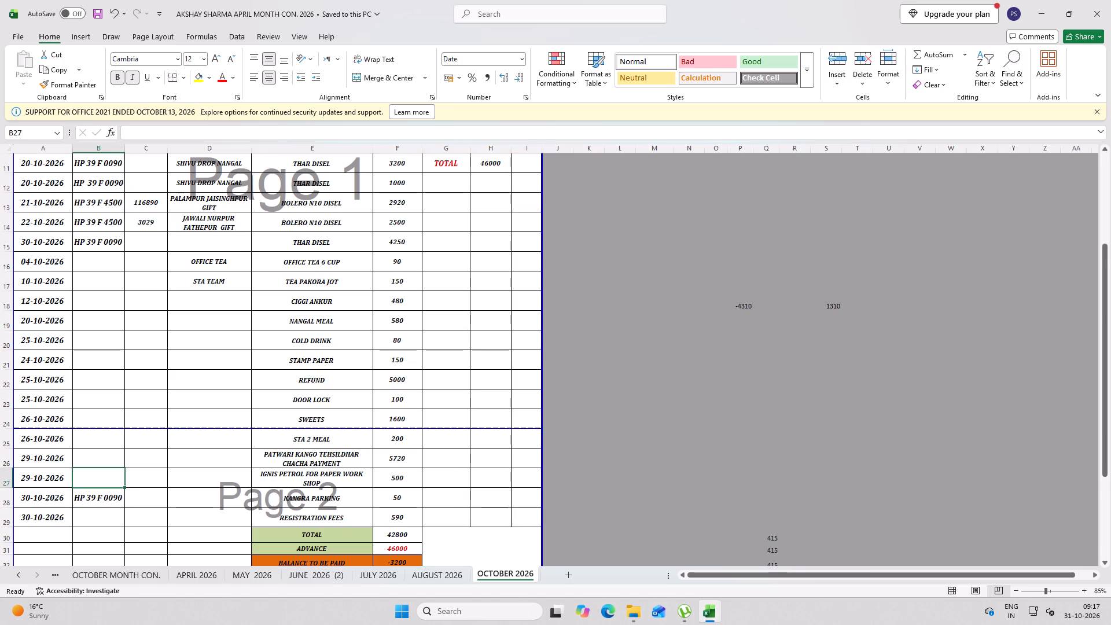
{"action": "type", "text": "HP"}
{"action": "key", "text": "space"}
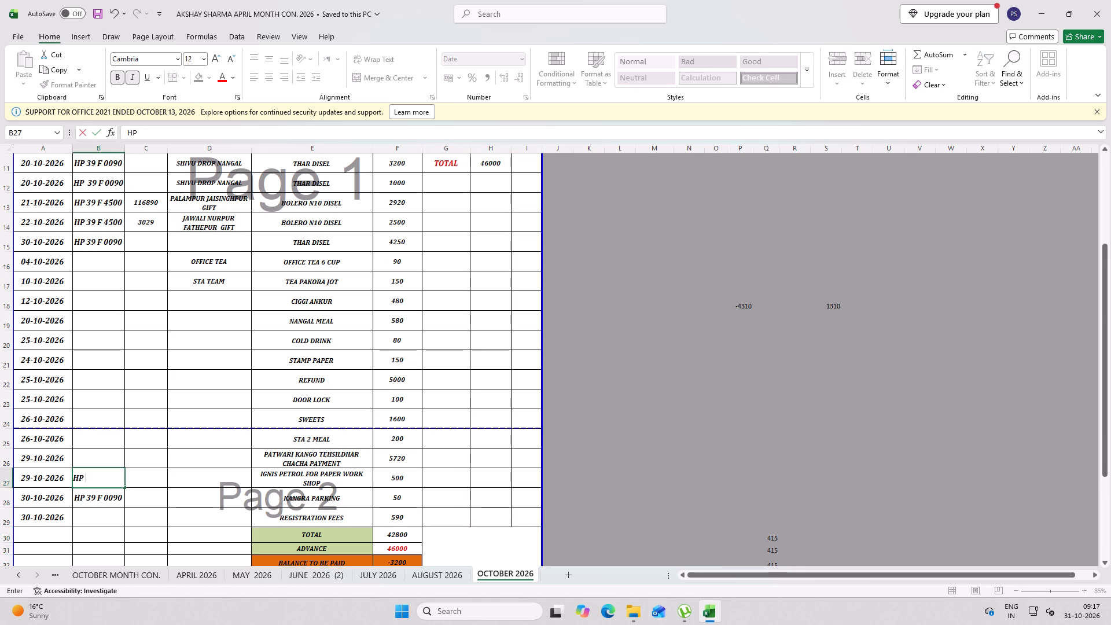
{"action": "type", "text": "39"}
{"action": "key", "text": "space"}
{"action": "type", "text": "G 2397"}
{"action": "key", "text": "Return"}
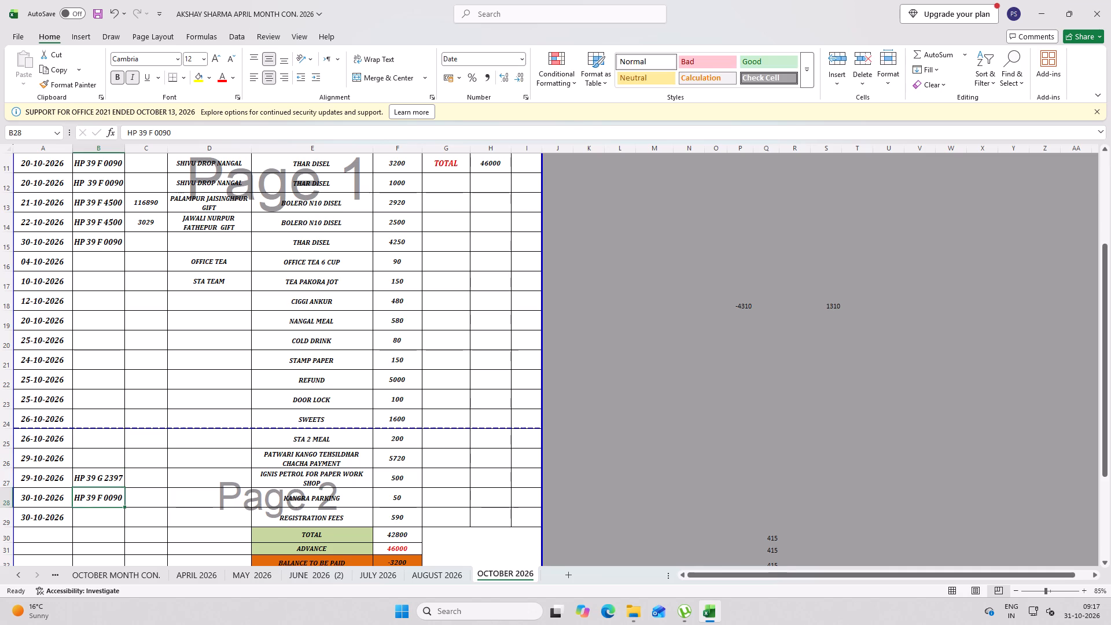
Review the October expense rows and received payments to check for missing entries.
{"action": "scroll", "coordinate": [160, 403], "scroll_direction": "up", "scroll_amount": 3}
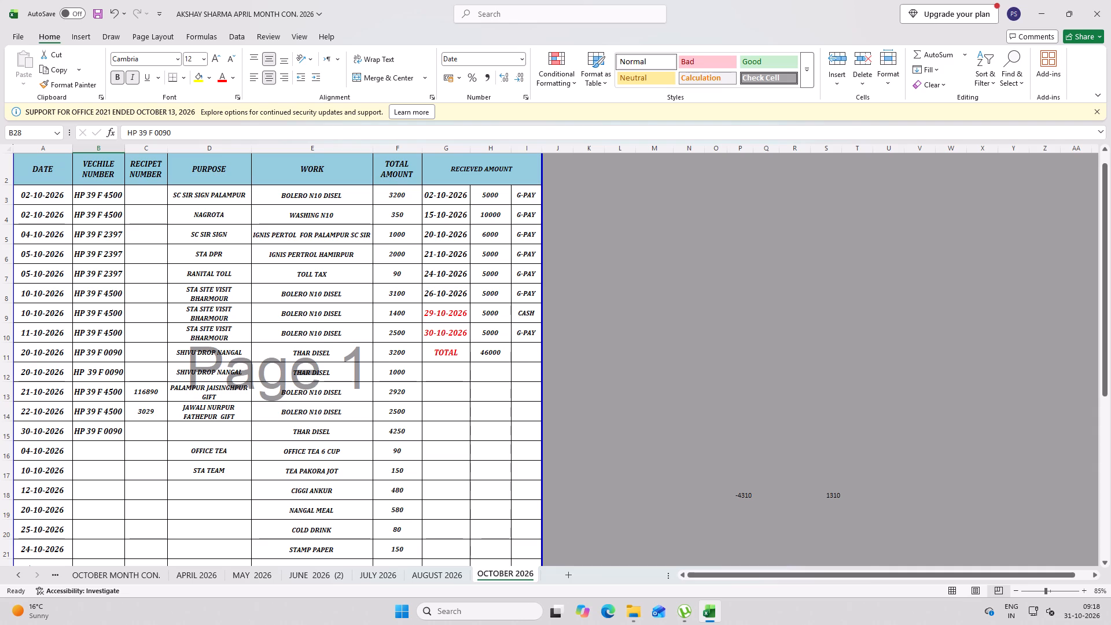
{"action": "scroll", "coordinate": [160, 403], "scroll_direction": "down", "scroll_amount": 4}
{"action": "scroll", "coordinate": [160, 403], "scroll_direction": "up", "scroll_amount": 1}
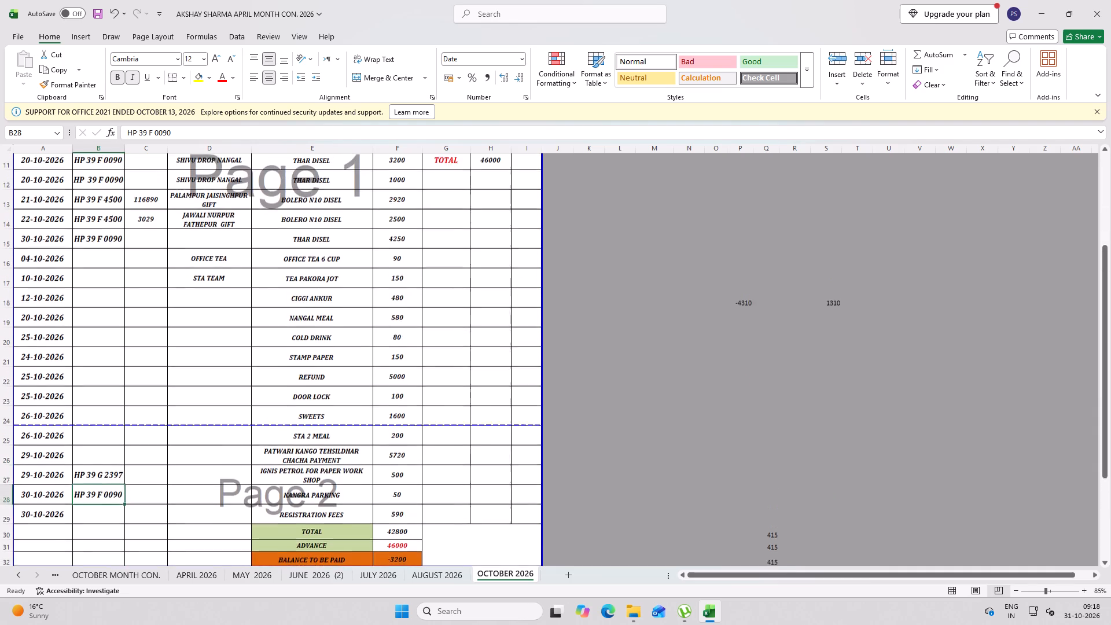
{"action": "scroll", "coordinate": [160, 403], "scroll_direction": "up", "scroll_amount": 2}
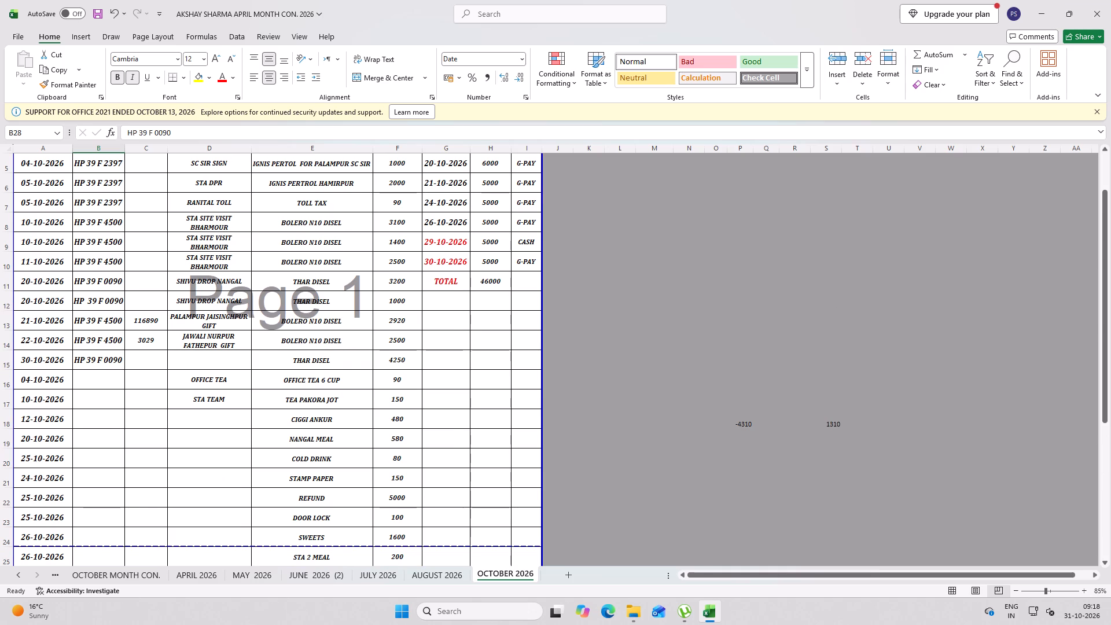
{"action": "scroll", "coordinate": [160, 403], "scroll_direction": "down", "scroll_amount": 3}
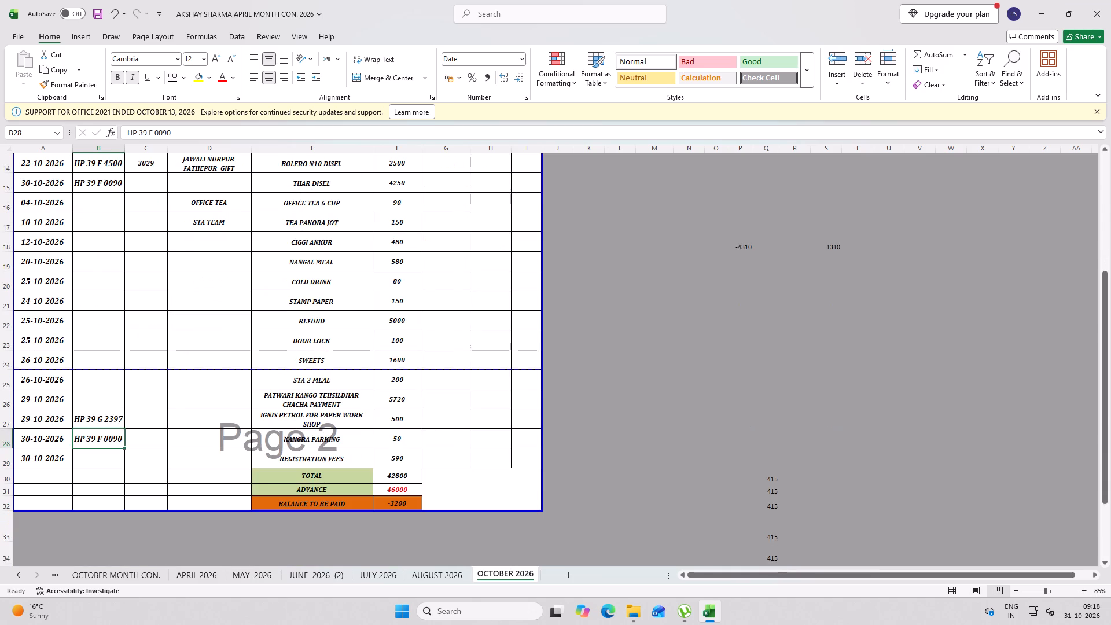
{"action": "scroll", "coordinate": [160, 403], "scroll_direction": "up", "scroll_amount": 3}
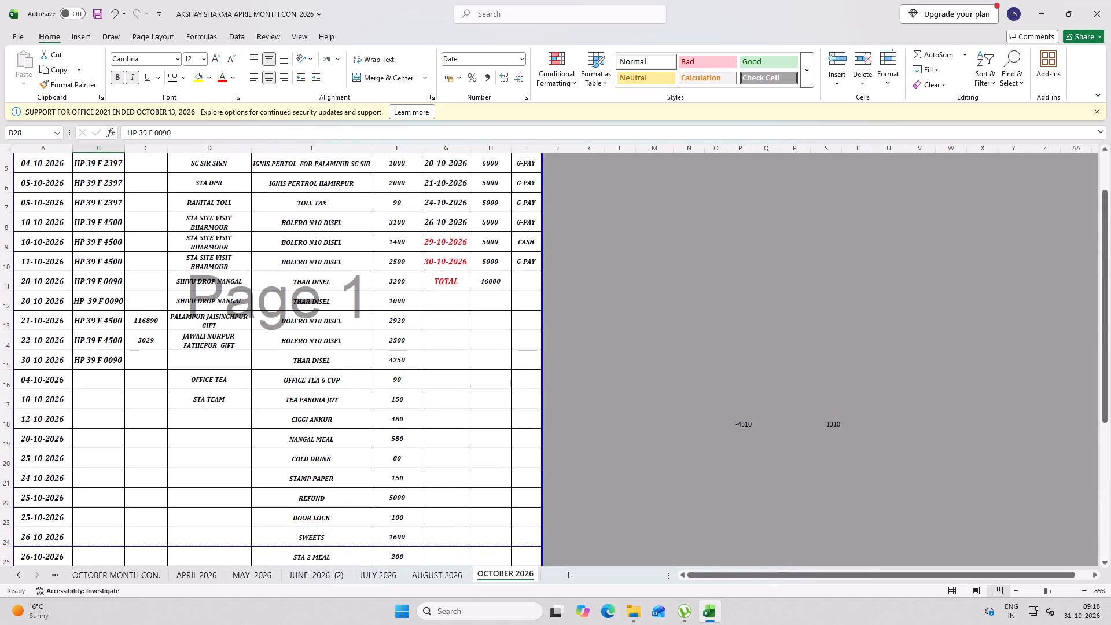
Insert a blank row above the first 20-10-2026 expense row and date it 11-10-2026.
{"action": "left_click", "coordinate": [4, 292]}
{"action": "left_click", "coordinate": [4, 292]}
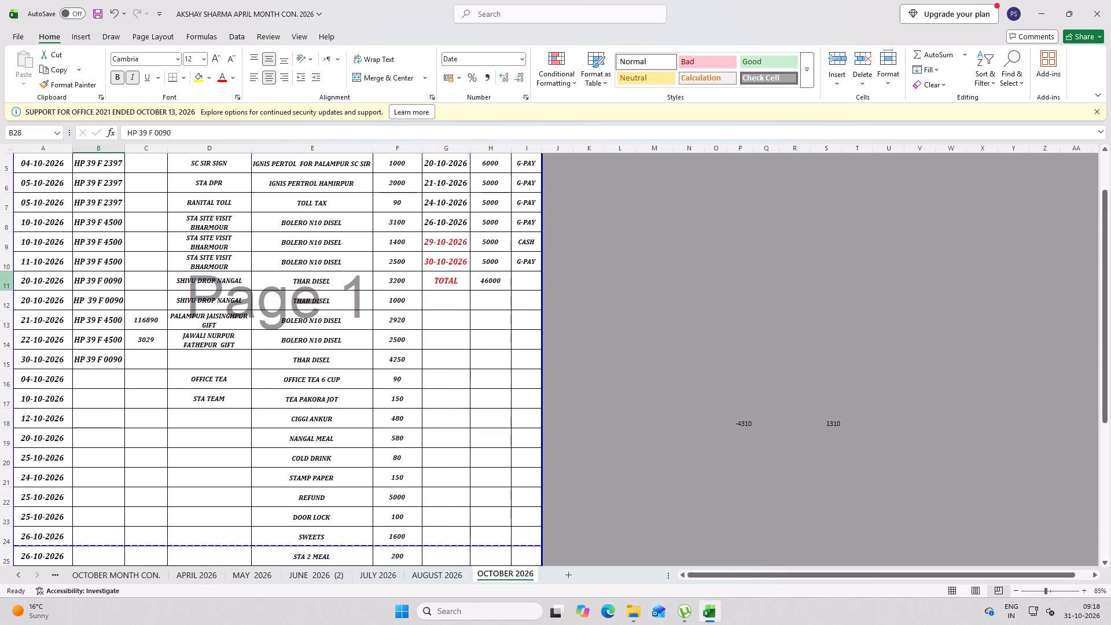
{"action": "left_click", "coordinate": [2, 285]}
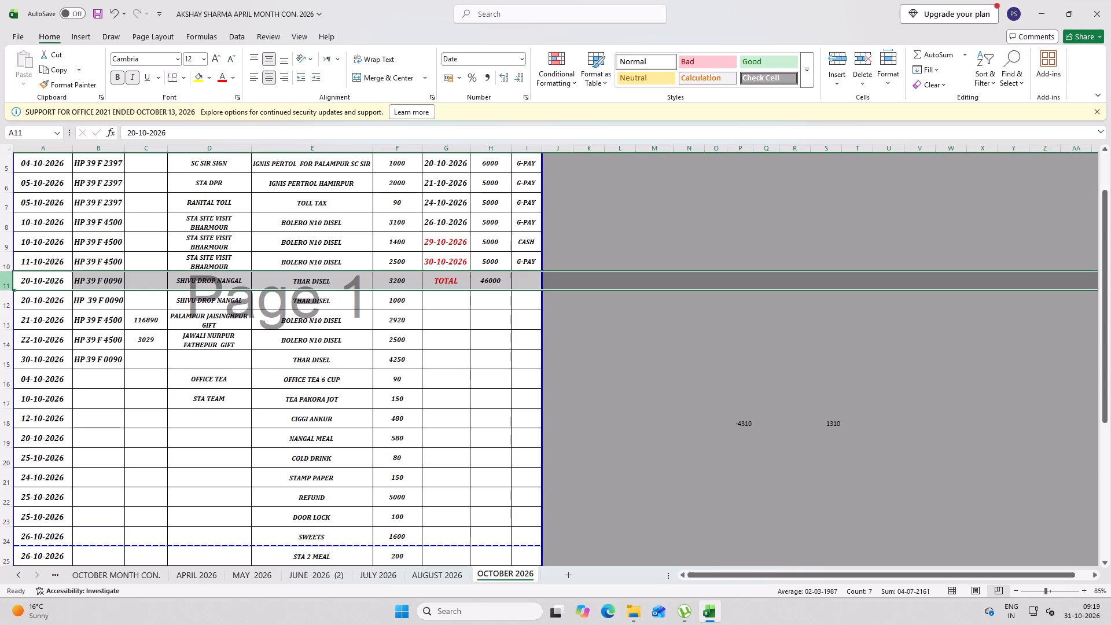
{"action": "key", "text": "ctrl+plus"}
{"action": "left_click", "coordinate": [41, 273]}
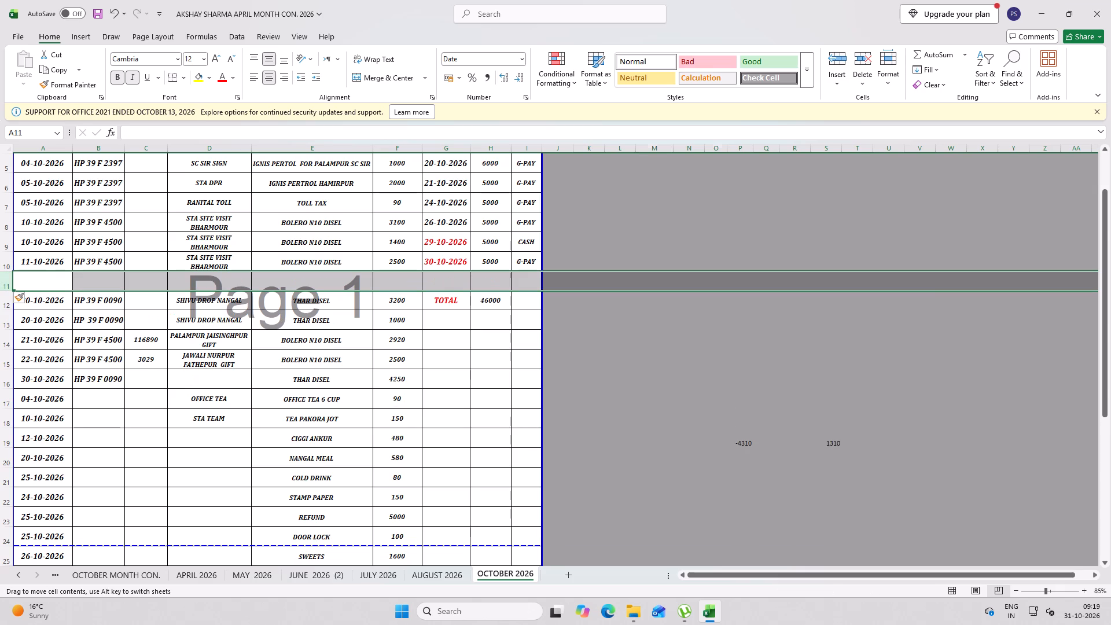
{"action": "left_click", "coordinate": [44, 281]}
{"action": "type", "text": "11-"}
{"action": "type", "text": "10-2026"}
Enter STA TO DHARAMSHALA DISEL as the purpose in the new 11-10-2026 row.
{"action": "left_click", "coordinate": [188, 278]}
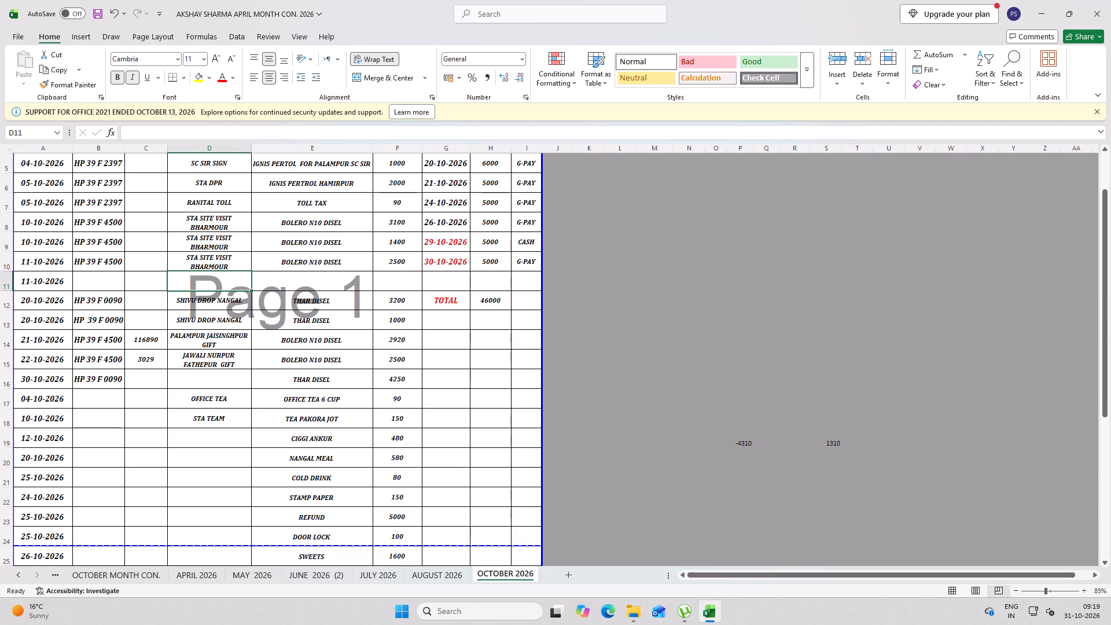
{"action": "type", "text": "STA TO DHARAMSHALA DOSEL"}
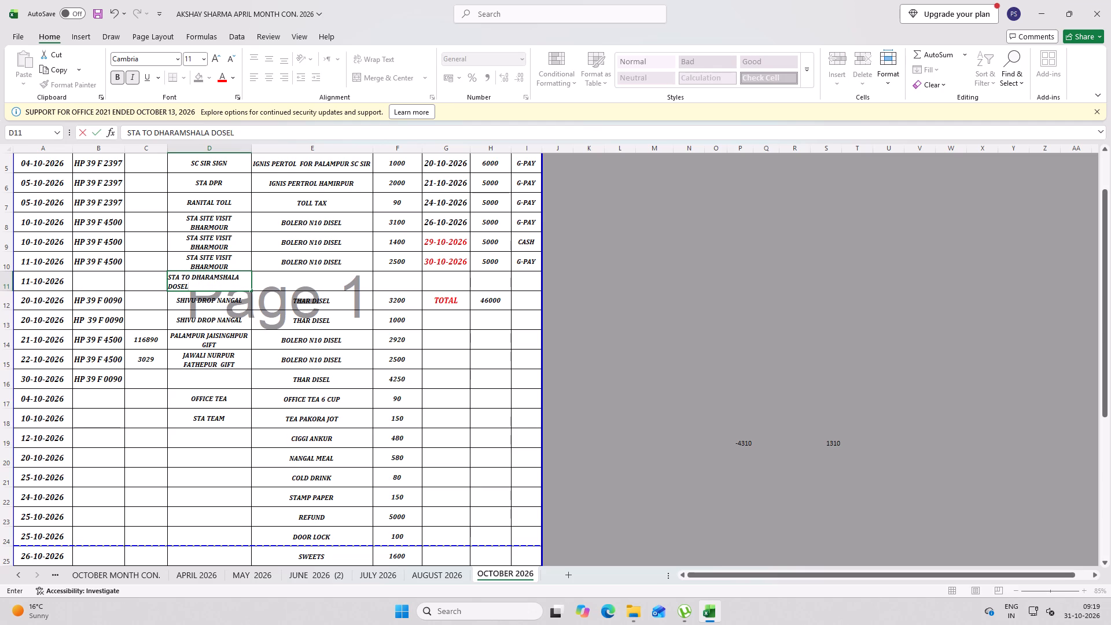
{"action": "left_click", "coordinate": [219, 288]}
{"action": "key", "text": "BackSpace"}
{"action": "key", "text": "BackSpace"}
{"action": "key", "text": "BackSpace"}
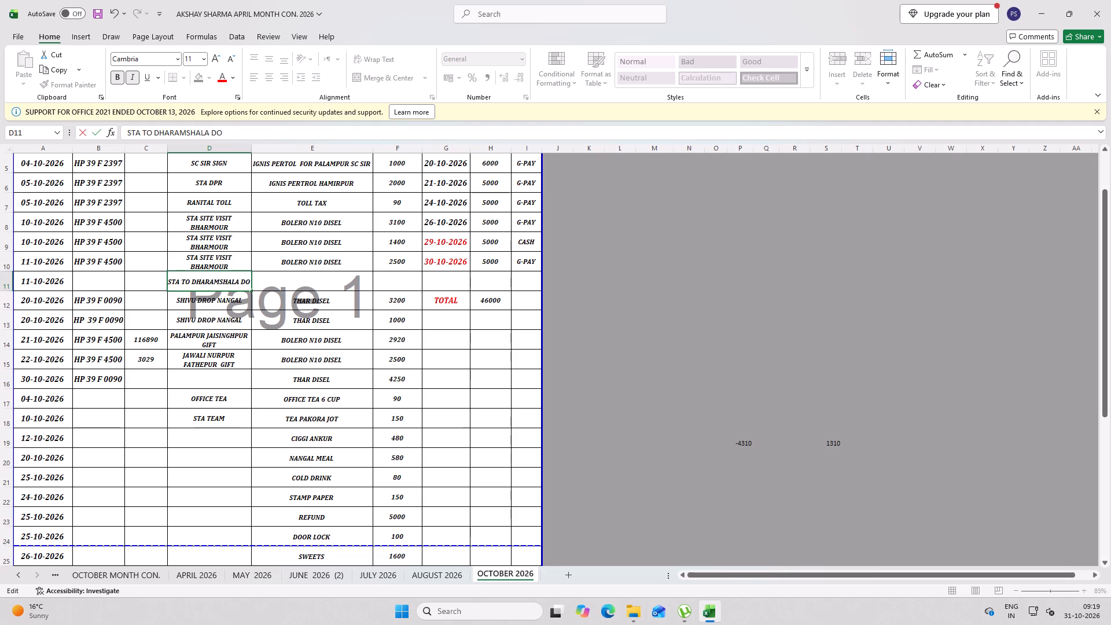
{"action": "key", "text": "BackSpace"}
{"action": "key", "text": "BackSpace"}
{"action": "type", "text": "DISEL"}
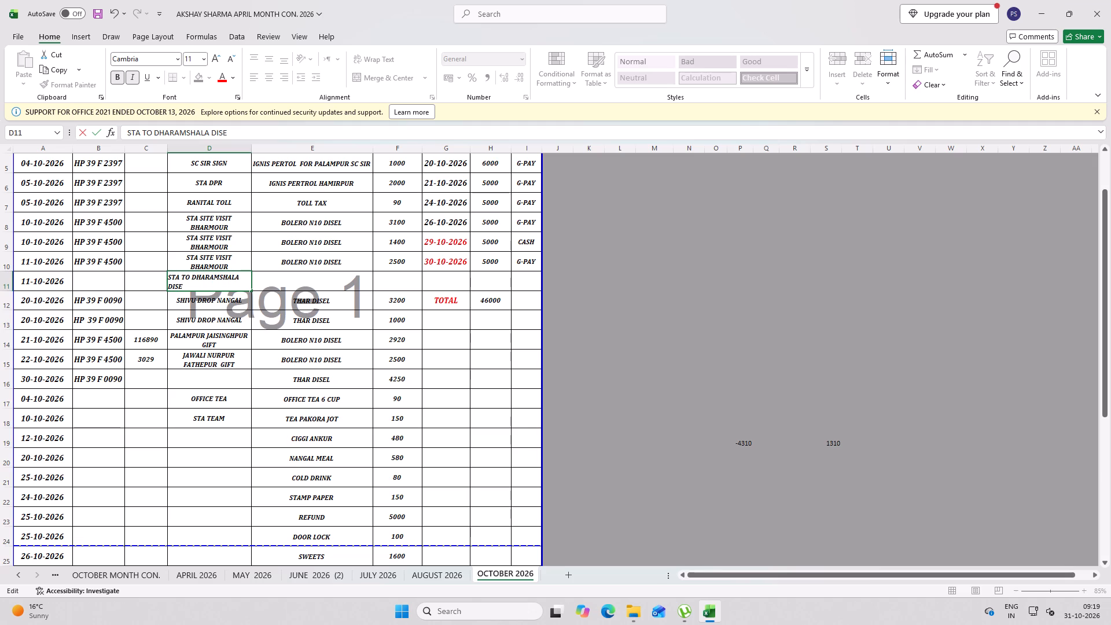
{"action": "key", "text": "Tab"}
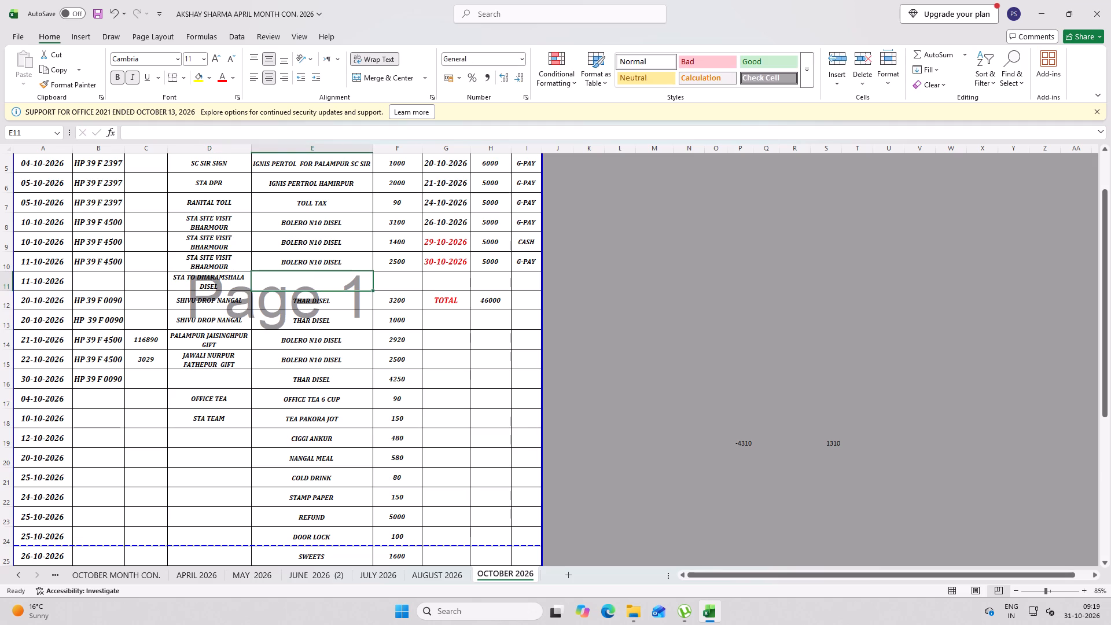
Copy the BOLERO N10 DISEL work entry from the row above into the new 11-10-2026 row and enter amount 1500.
{"action": "left_click", "coordinate": [327, 257]}
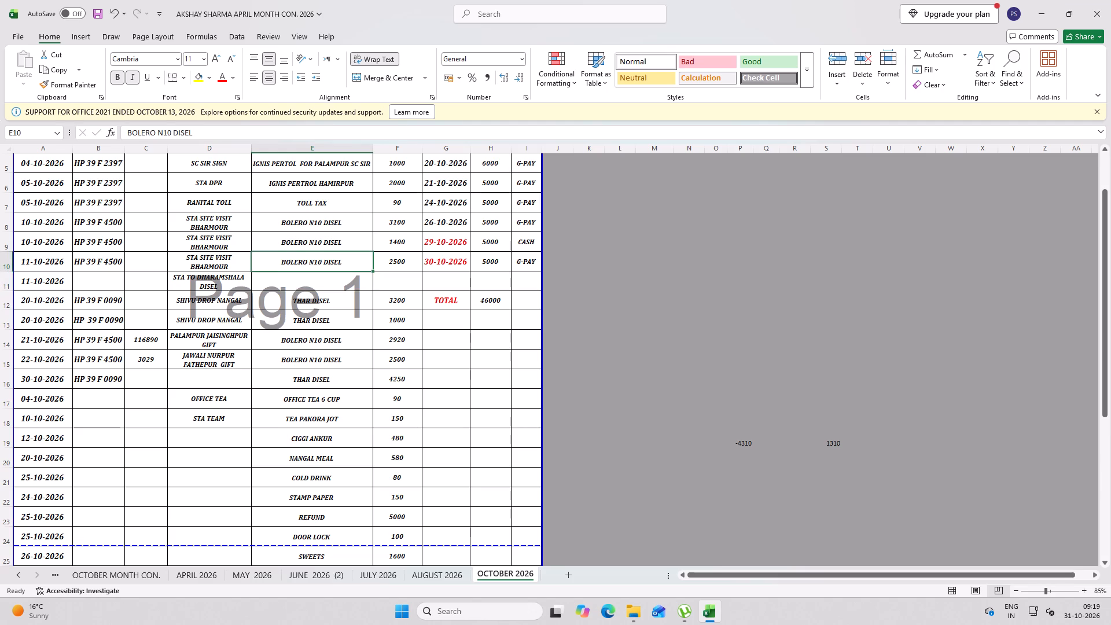
{"action": "key", "text": "ctrl+c"}
{"action": "left_click", "coordinate": [327, 284]}
{"action": "key", "text": "ctrl+v"}
{"action": "key", "text": "Escape"}
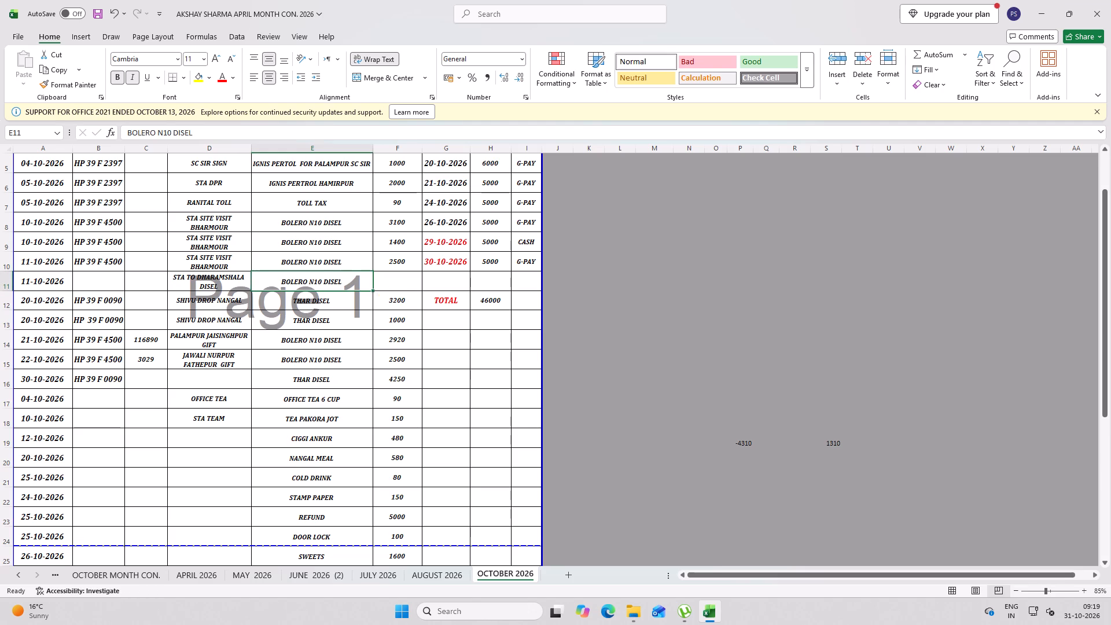
{"action": "left_click", "coordinate": [394, 274]}
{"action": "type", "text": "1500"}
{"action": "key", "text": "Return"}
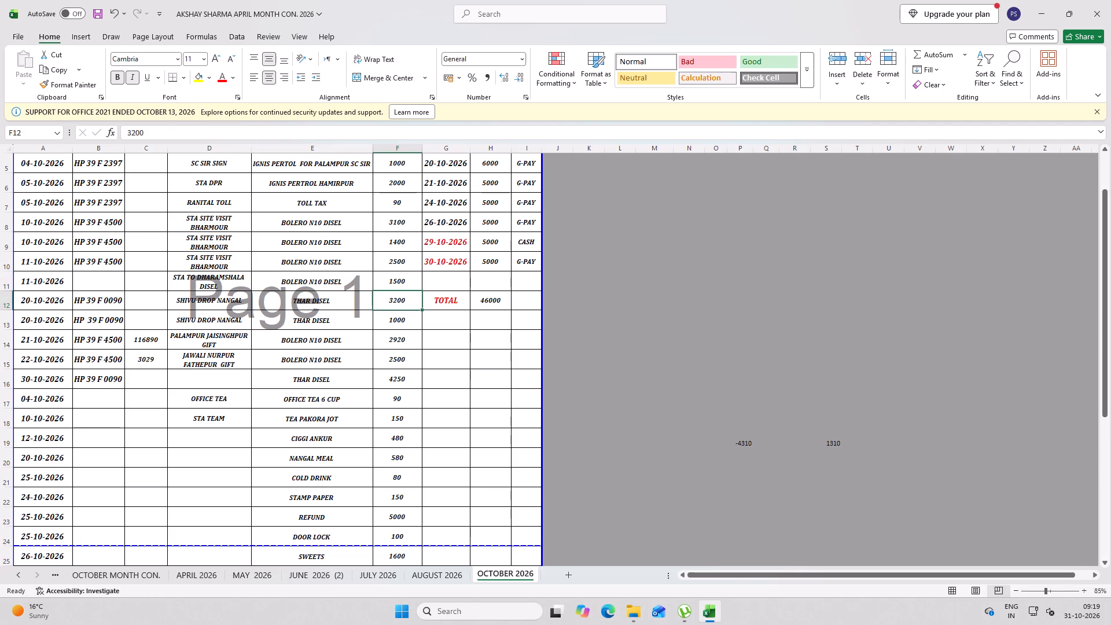
Move the received amount TOTAL label and its sum up one row, directly beneath the 30-10-2026 payment.
{"action": "left_click", "coordinate": [507, 304]}
{"action": "left_click_drag", "start_coordinate": [442, 293], "coordinate": [480, 299]}
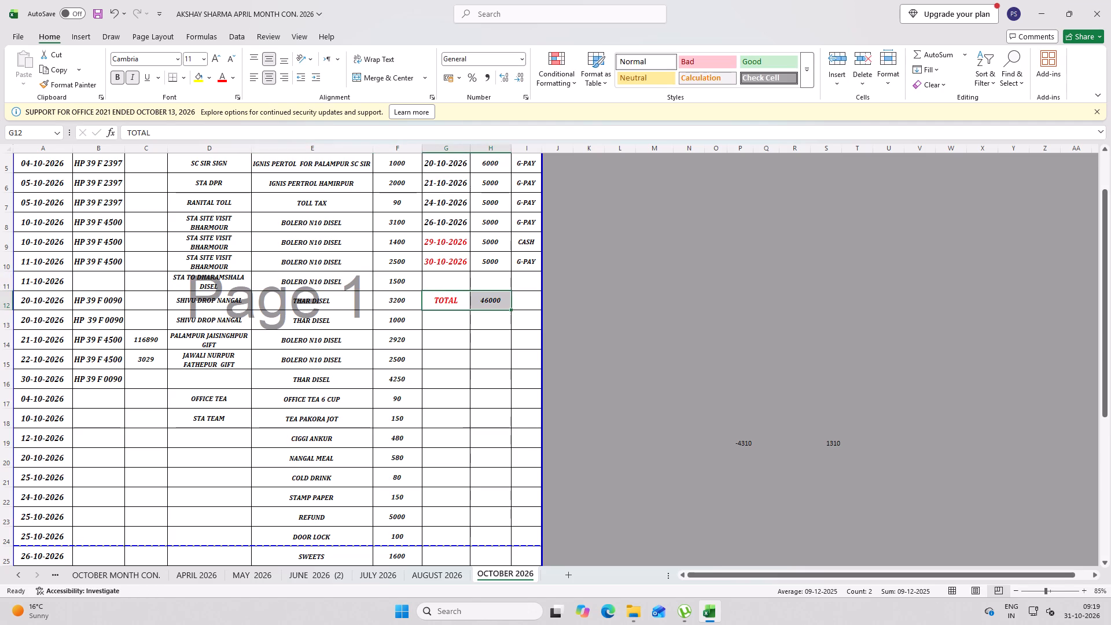
{"action": "key", "text": "ctrl+x"}
{"action": "double_click", "coordinate": [469, 281]}
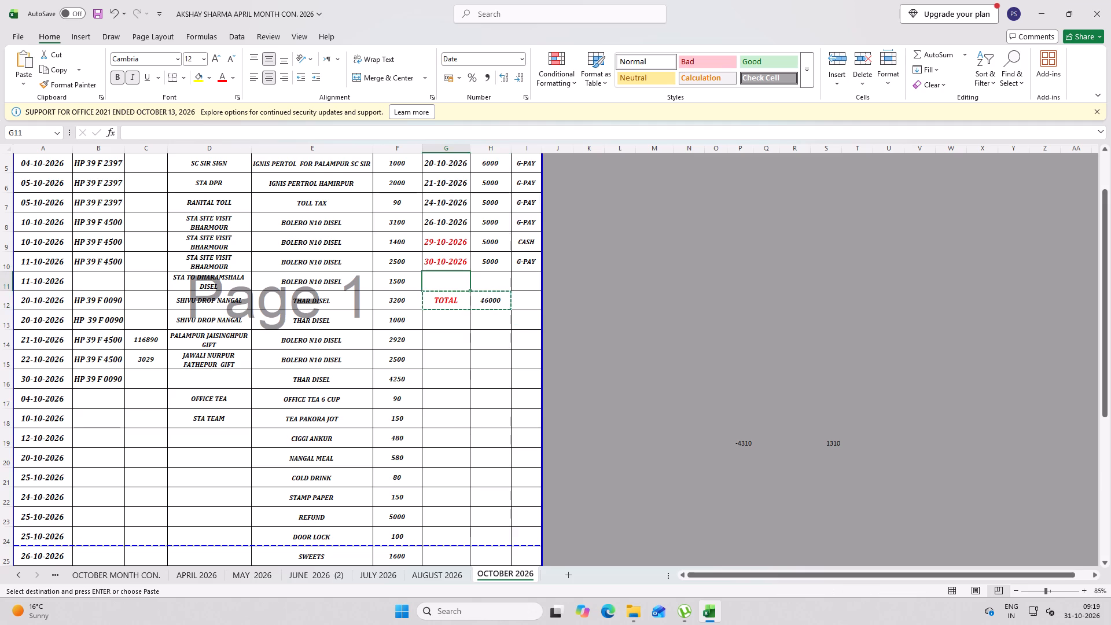
{"action": "key", "text": "ctrl+v"}
{"action": "left_click", "coordinate": [501, 329]}
{"action": "key", "text": "Escape"}
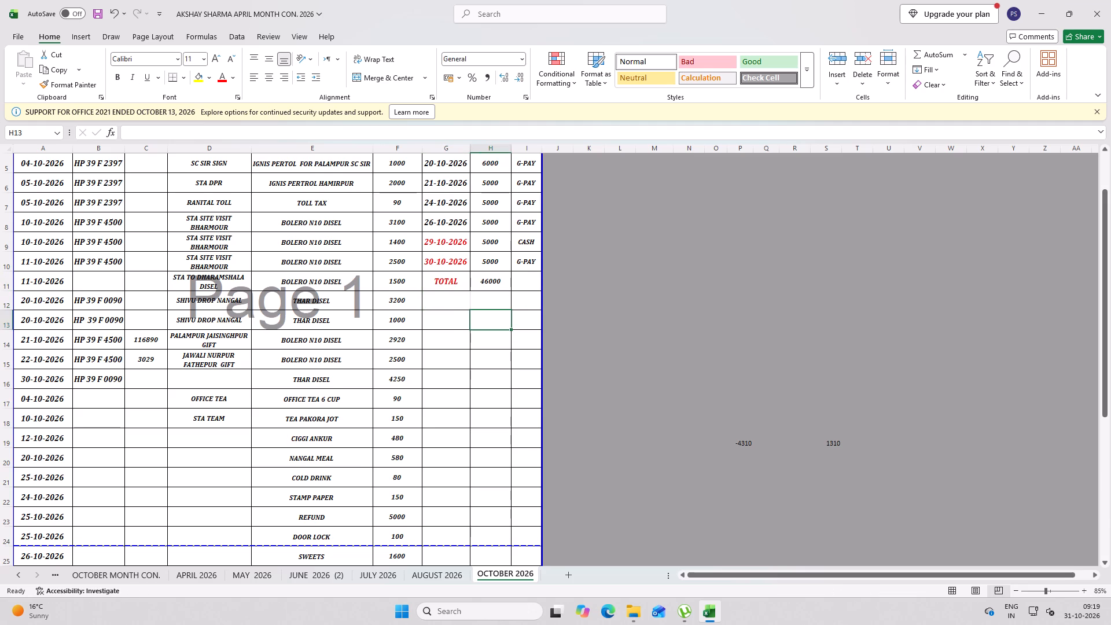
Save the workbook.
{"action": "scroll", "coordinate": [490, 298], "scroll_direction": "down", "scroll_amount": 4}
{"action": "left_click", "coordinate": [436, 435]}
{"action": "key", "text": "ctrl+s"}
{"action": "key", "text": "ctrl+s"}
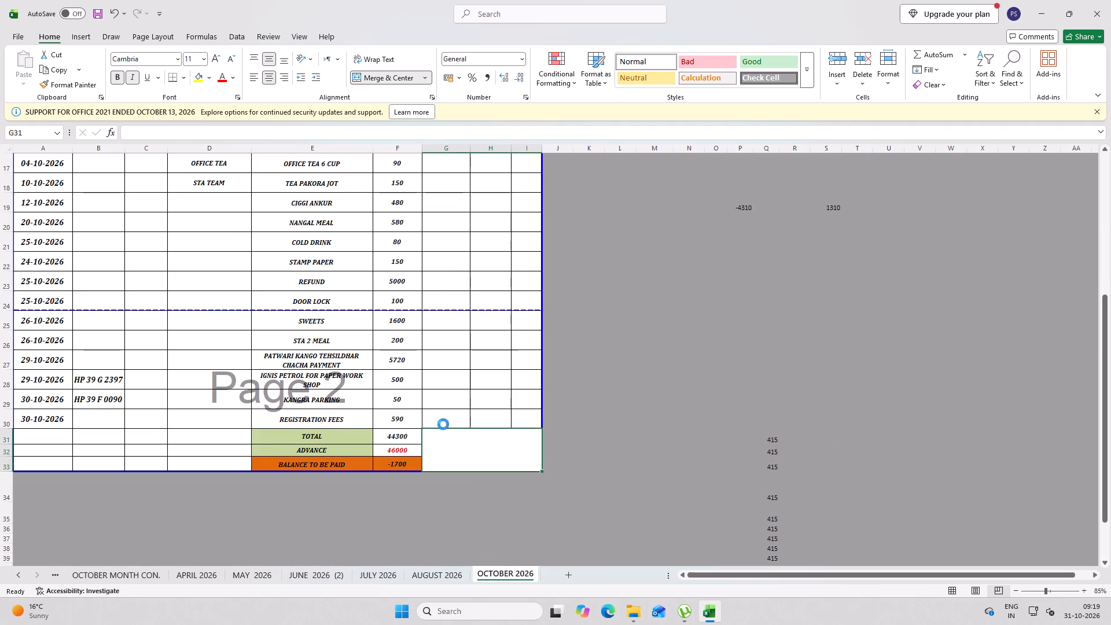
{"action": "key", "text": "ctrl+s"}
{"action": "key", "text": "ctrl+s"}
Review the expense rows to find where the 29-10-2026 Ignis petrol entry belongs among the vehicle fuel entries.
{"action": "left_click", "coordinate": [359, 377]}
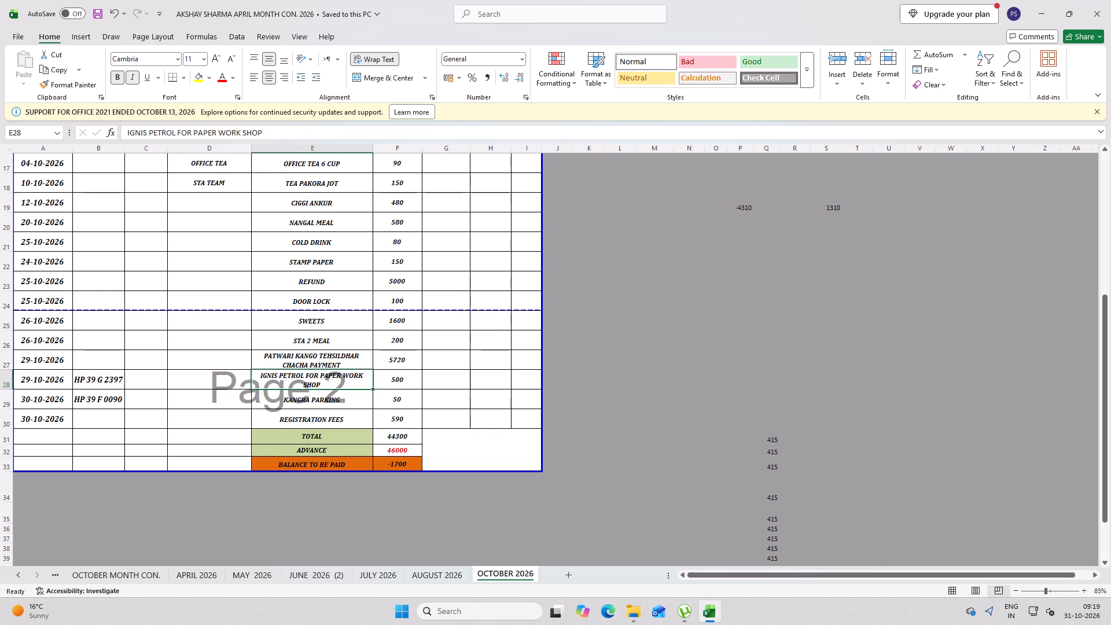
{"action": "left_click_drag", "start_coordinate": [34, 380], "coordinate": [437, 398]}
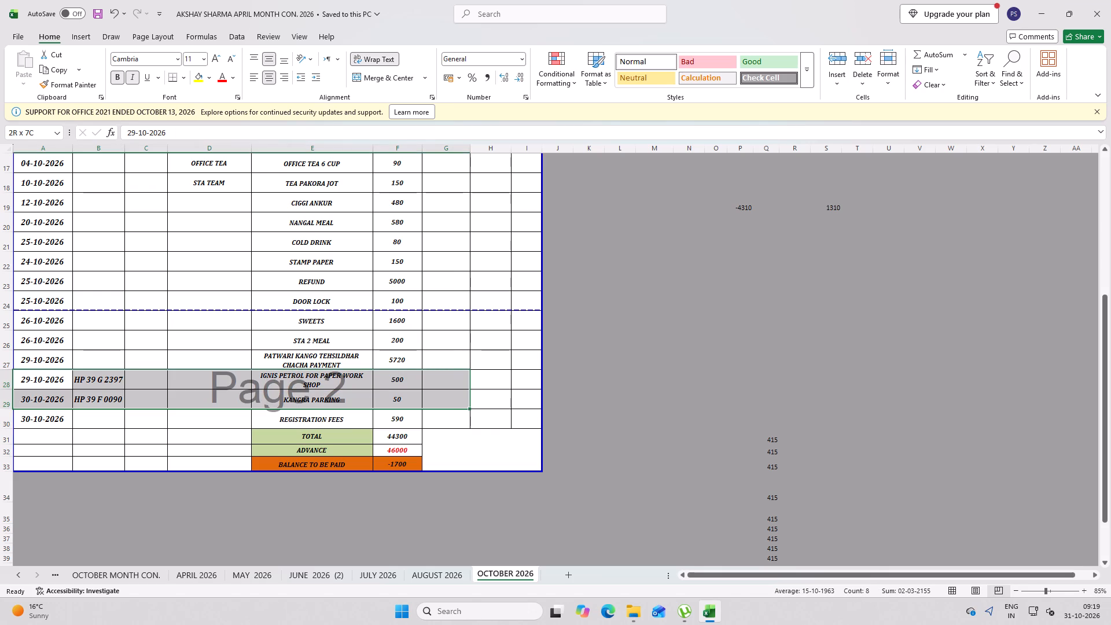
{"action": "left_click_drag", "start_coordinate": [437, 398], "coordinate": [518, 399]}
{"action": "scroll", "coordinate": [465, 388], "scroll_direction": "up", "scroll_amount": 4}
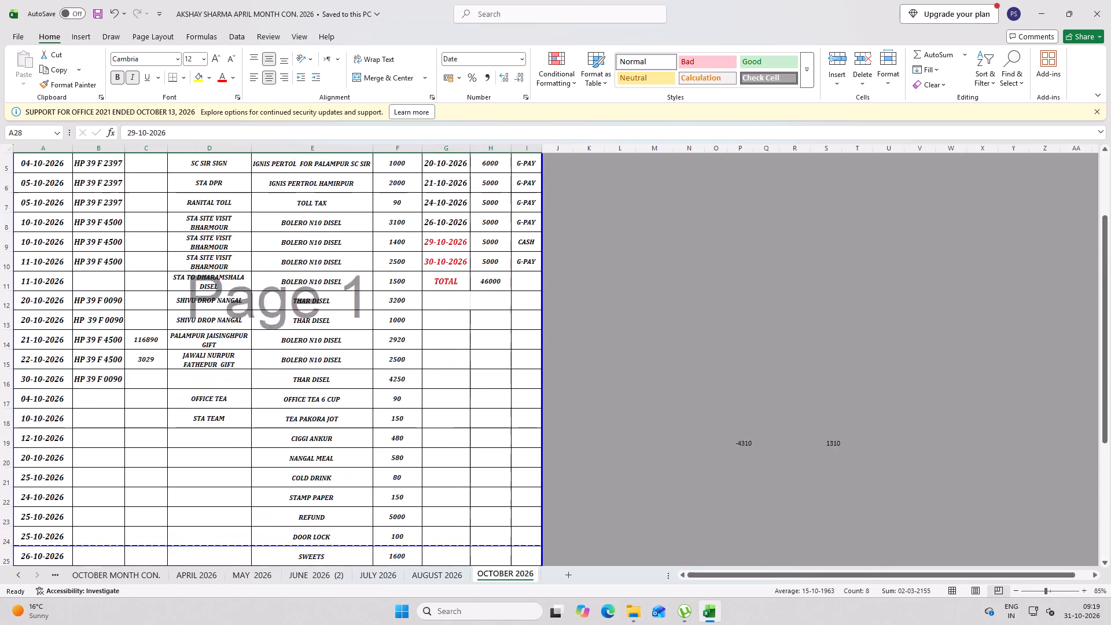
{"action": "scroll", "coordinate": [464, 387], "scroll_direction": "up", "scroll_amount": 2}
{"action": "left_click", "coordinate": [434, 374]}
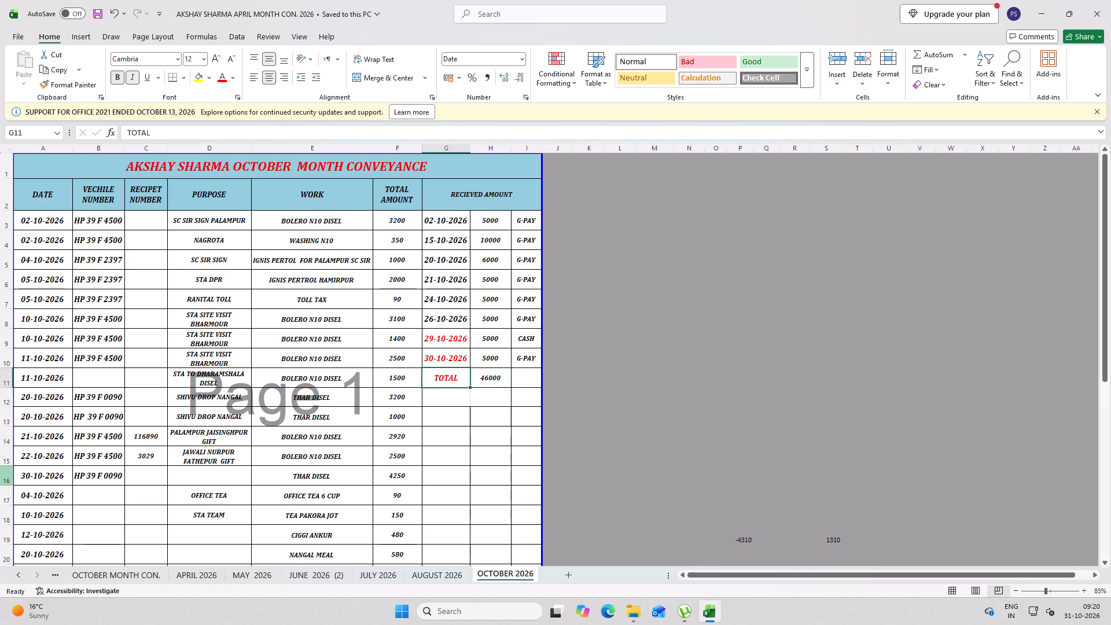
{"action": "scroll", "coordinate": [38, 396], "scroll_direction": "down", "scroll_amount": 6}
{"action": "scroll", "coordinate": [40, 393], "scroll_direction": "up", "scroll_amount": 1}
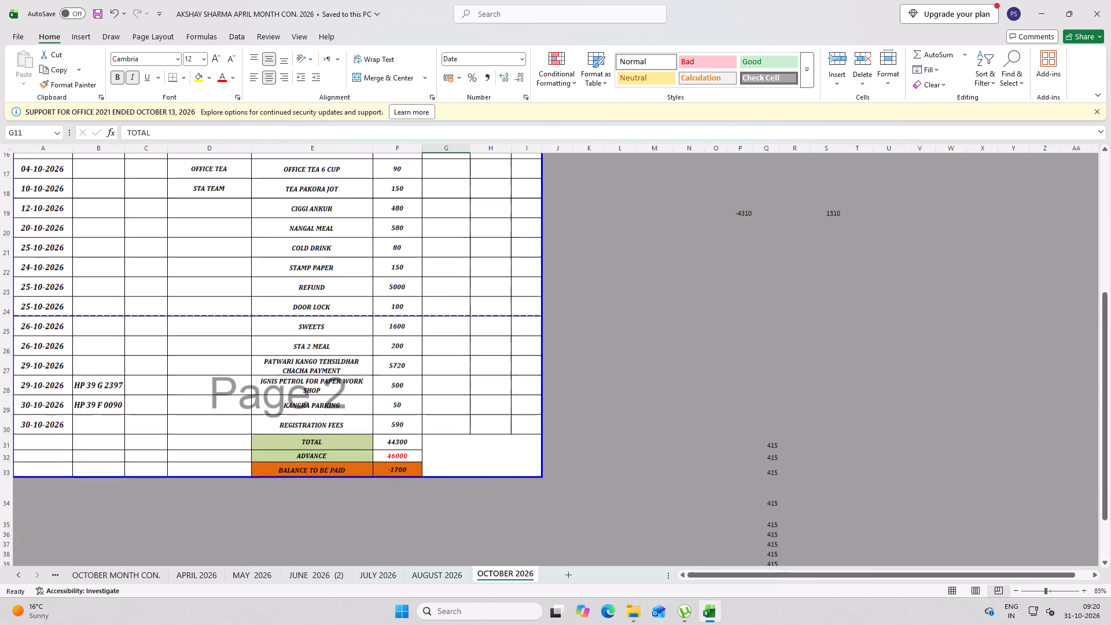
{"action": "scroll", "coordinate": [40, 393], "scroll_direction": "up", "scroll_amount": 3}
{"action": "scroll", "coordinate": [69, 350], "scroll_direction": "down", "scroll_amount": 1}
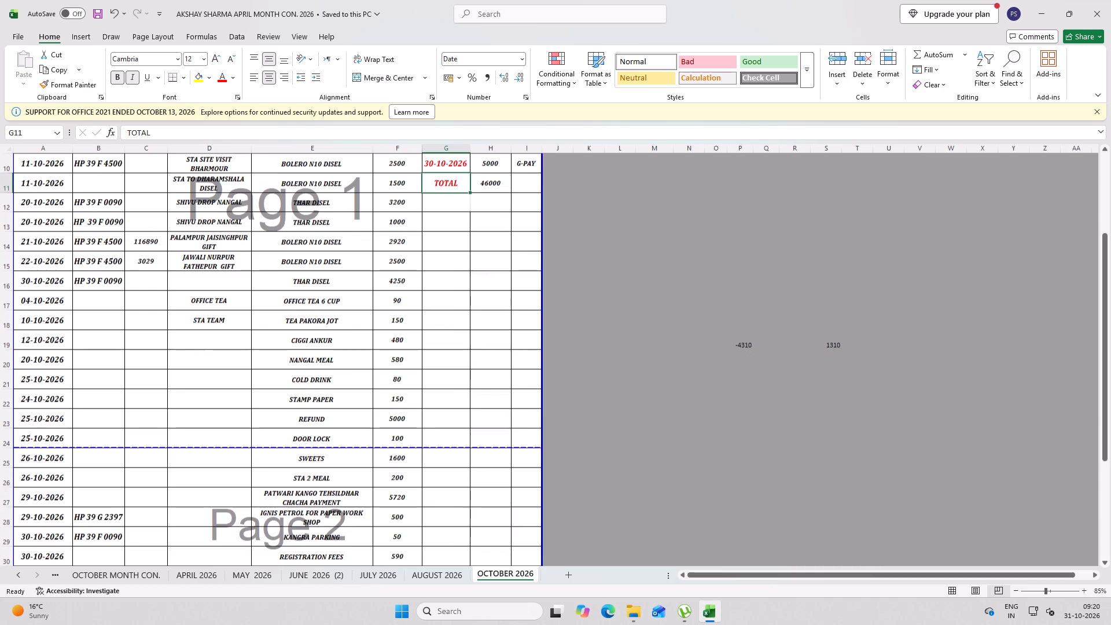
{"action": "scroll", "coordinate": [76, 370], "scroll_direction": "down", "scroll_amount": 1}
{"action": "scroll", "coordinate": [78, 372], "scroll_direction": "up", "scroll_amount": 3}
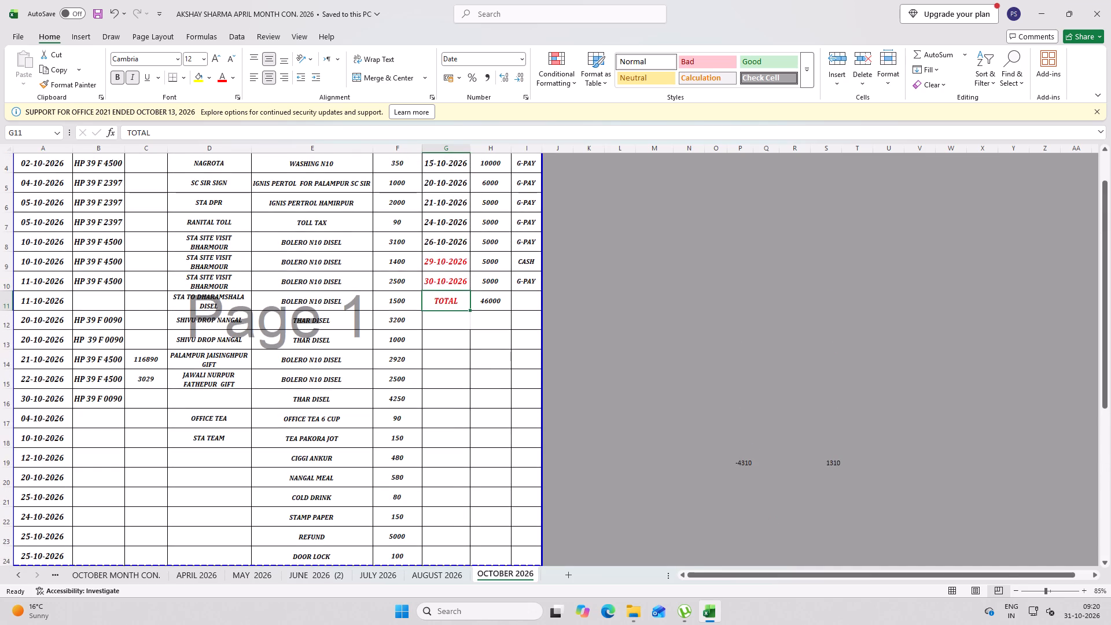
Insert a blank row above the 30-10-2026 THAR DISEL expense row.
{"action": "left_click", "coordinate": [1, 403]}
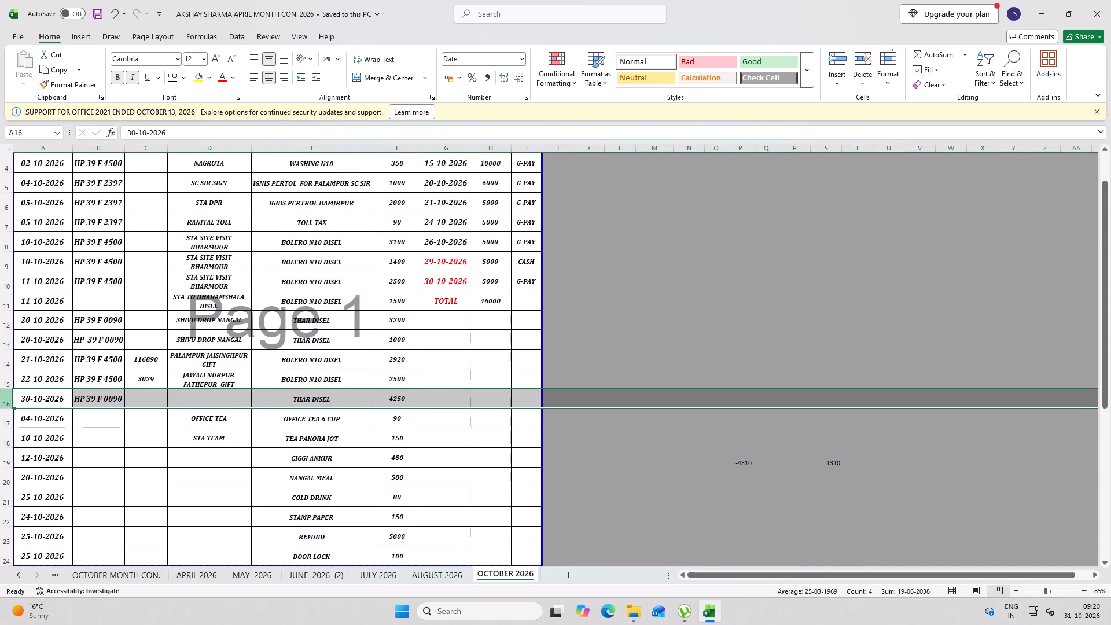
{"action": "key", "text": "ctrl+plus"}
{"action": "left_click", "coordinate": [38, 401]}
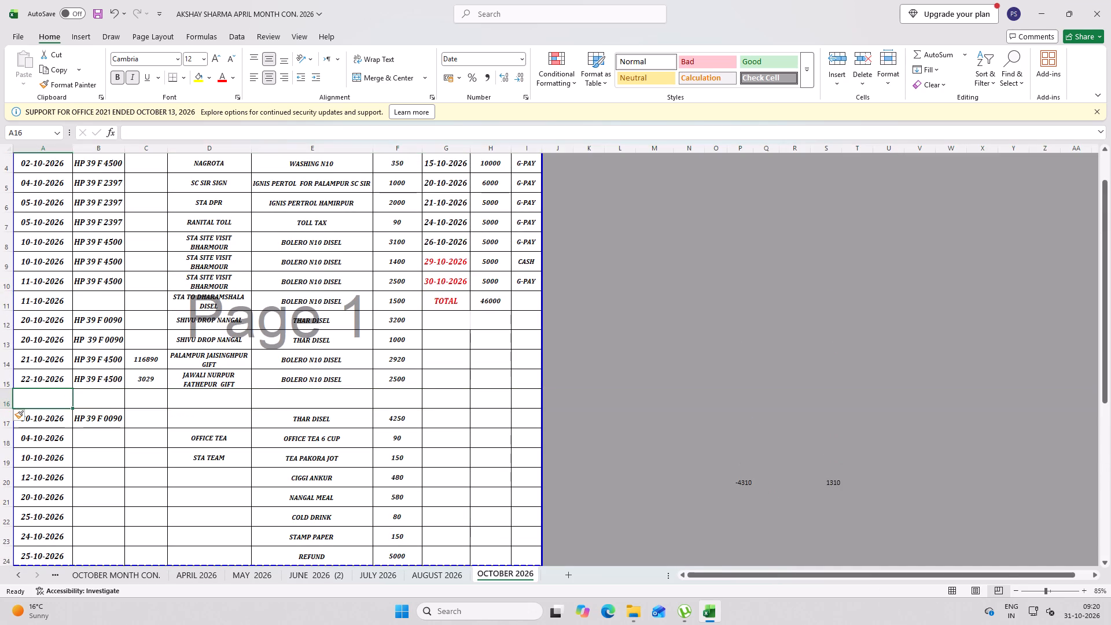
{"action": "scroll", "coordinate": [98, 418], "scroll_direction": "down", "scroll_amount": 5}
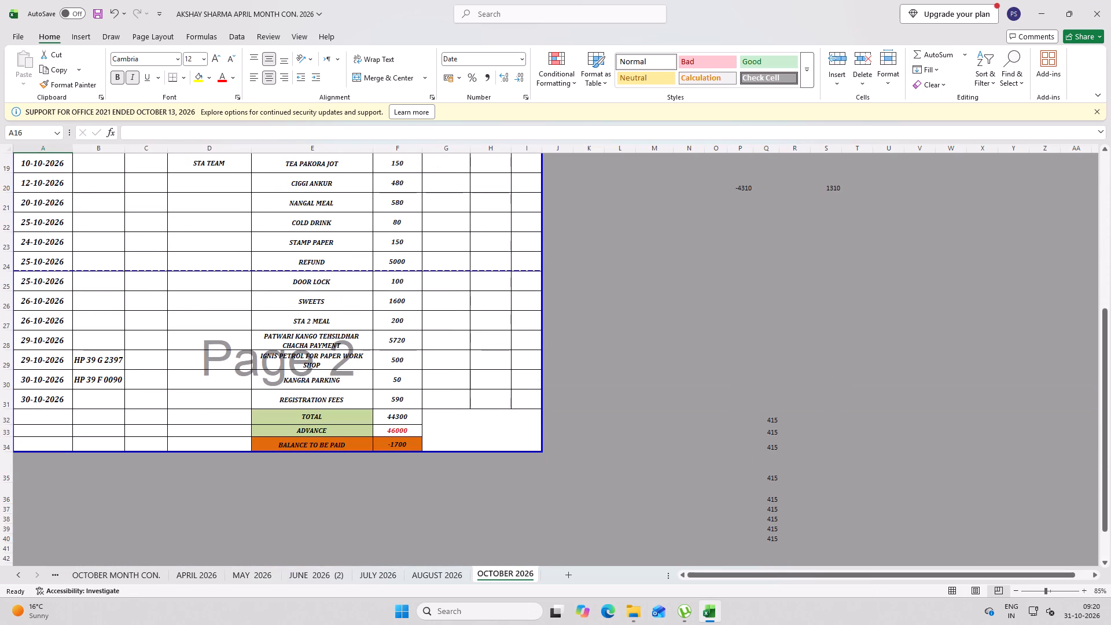
{"action": "left_click_drag", "start_coordinate": [20, 361], "coordinate": [510, 358]}
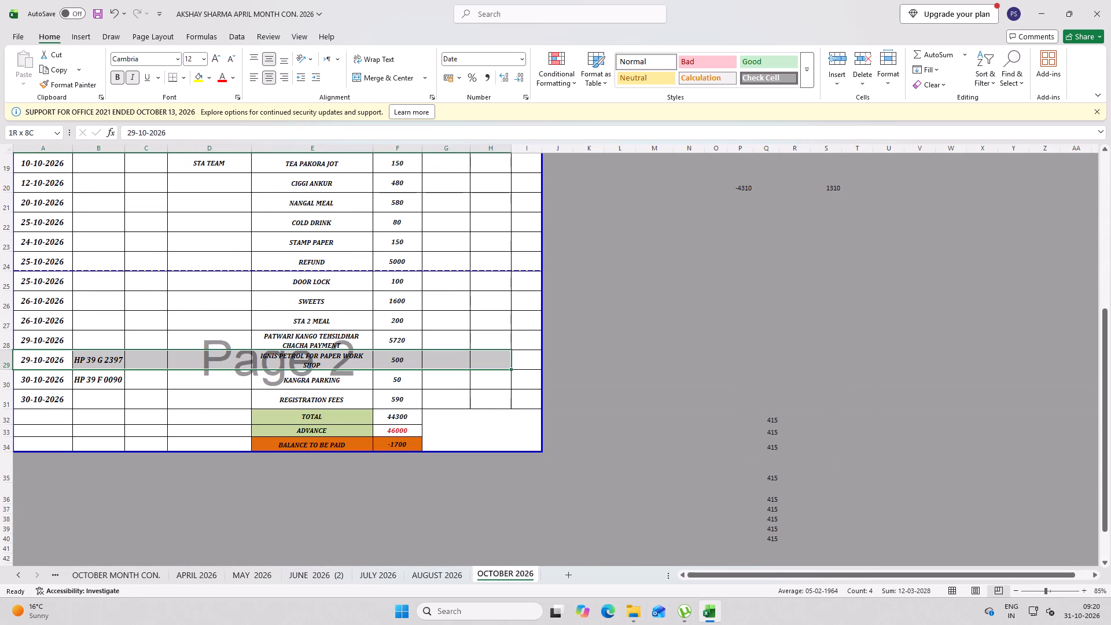
{"action": "left_click_drag", "start_coordinate": [510, 358], "coordinate": [517, 358]}
{"action": "key", "text": "ctrl+x"}
{"action": "scroll", "coordinate": [264, 363], "scroll_direction": "up", "scroll_amount": 2}
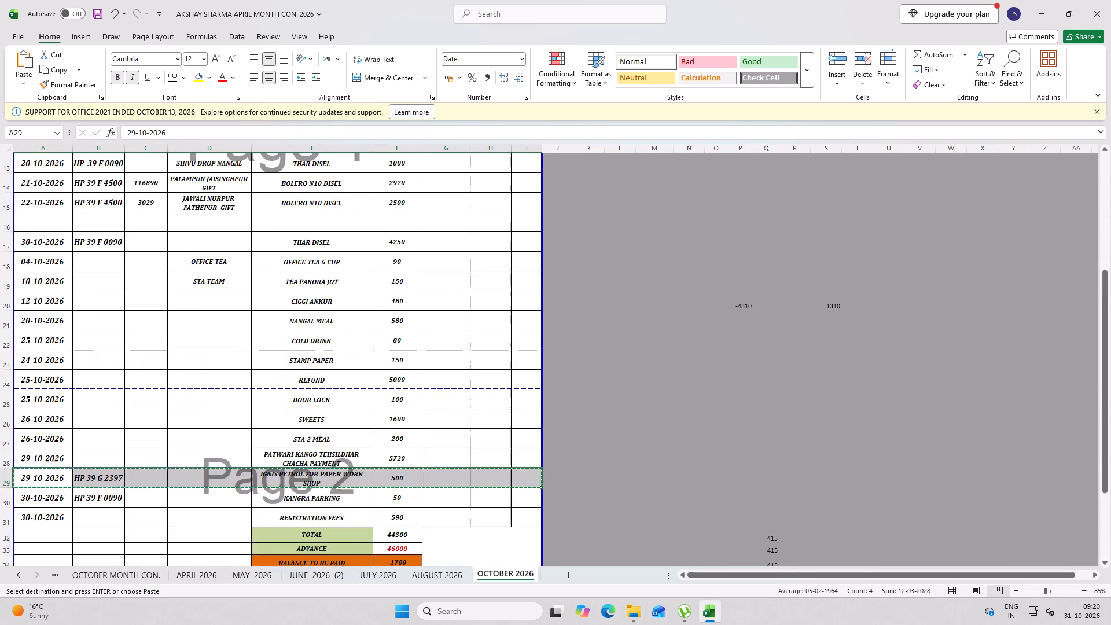
{"action": "scroll", "coordinate": [264, 363], "scroll_direction": "up", "scroll_amount": 2}
{"action": "left_click", "coordinate": [29, 337]}
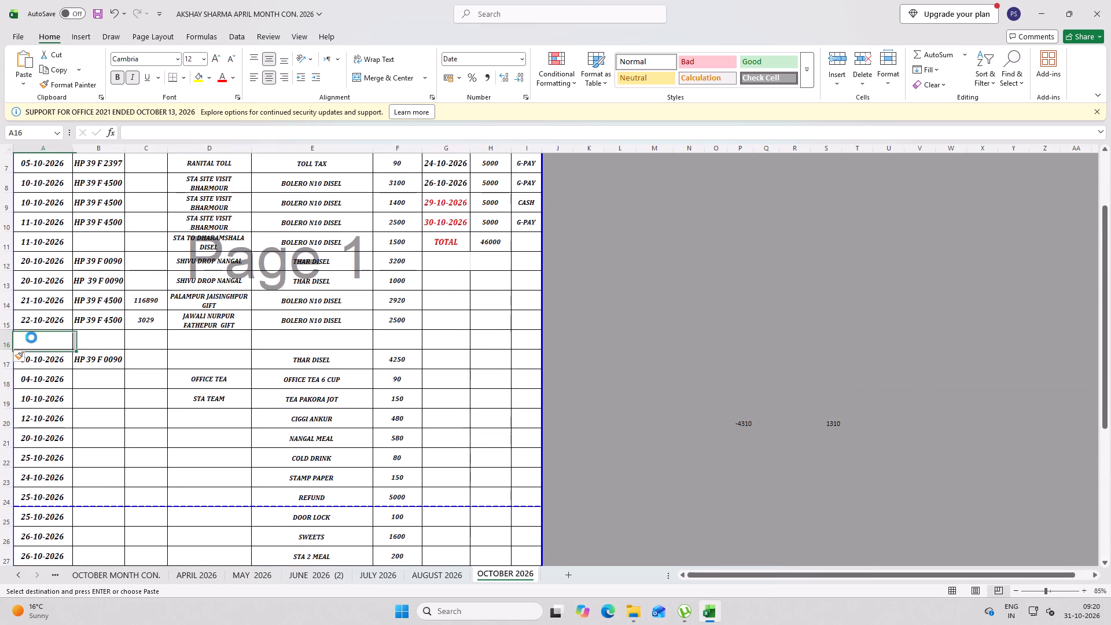
{"action": "key", "text": "ctrl+v"}
{"action": "left_click", "coordinate": [186, 400]}
{"action": "key", "text": "Escape"}
{"action": "scroll", "coordinate": [221, 407], "scroll_direction": "down", "scroll_amount": 2}
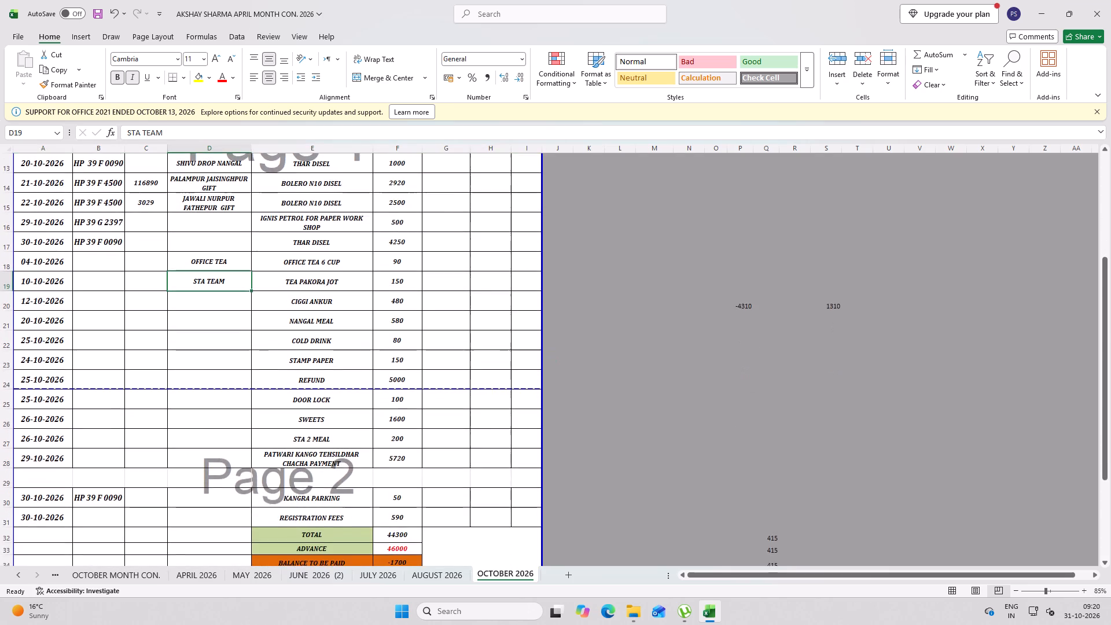
Delete the empty row between the 29-10-2026 PATWARI KANGO payment and the 30-10-2026 KANGRA PARKING entry.
{"action": "scroll", "coordinate": [221, 407], "scroll_direction": "down", "scroll_amount": 4}
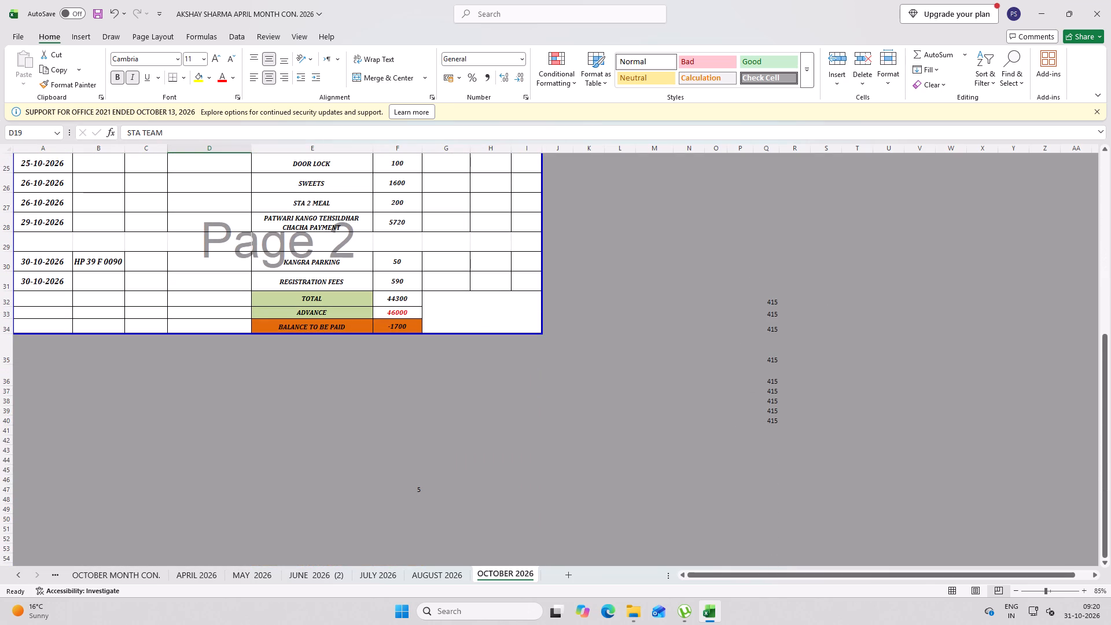
{"action": "left_click_drag", "start_coordinate": [23, 263], "coordinate": [521, 256]}
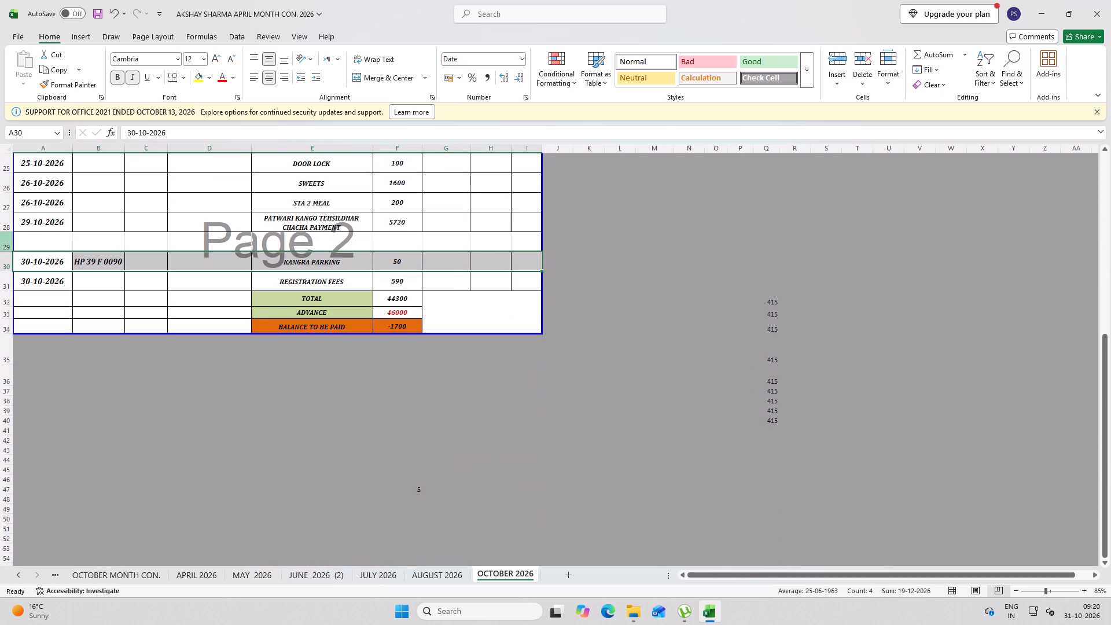
{"action": "left_click", "coordinate": [9, 244]}
{"action": "key", "text": "ctrl+minus"}
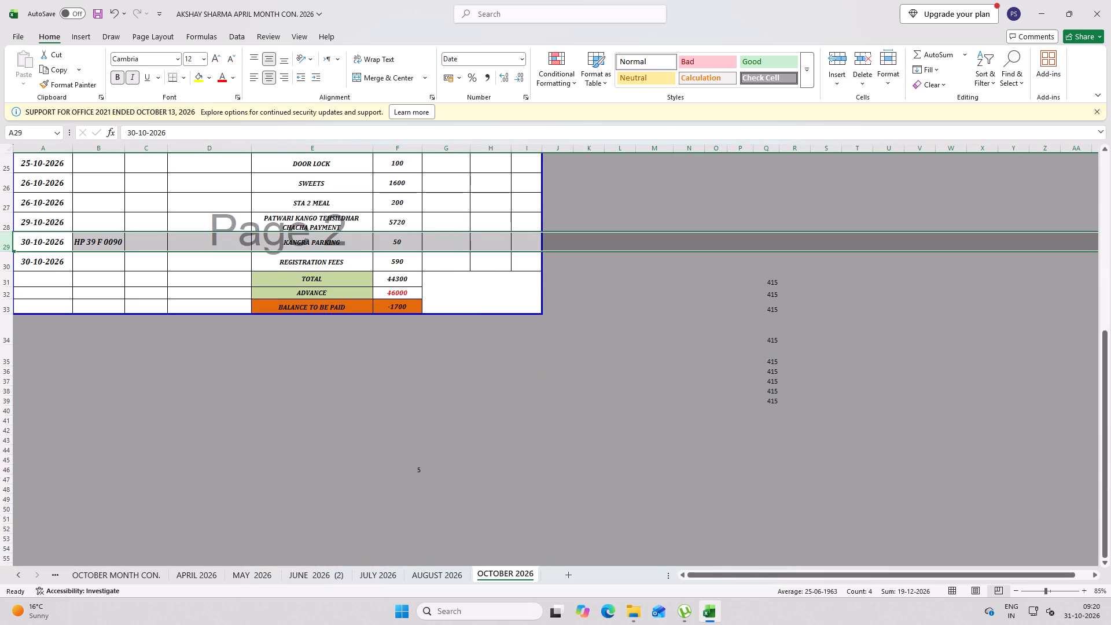
{"action": "left_click", "coordinate": [127, 263]}
{"action": "scroll", "coordinate": [122, 251], "scroll_direction": "up", "scroll_amount": 2}
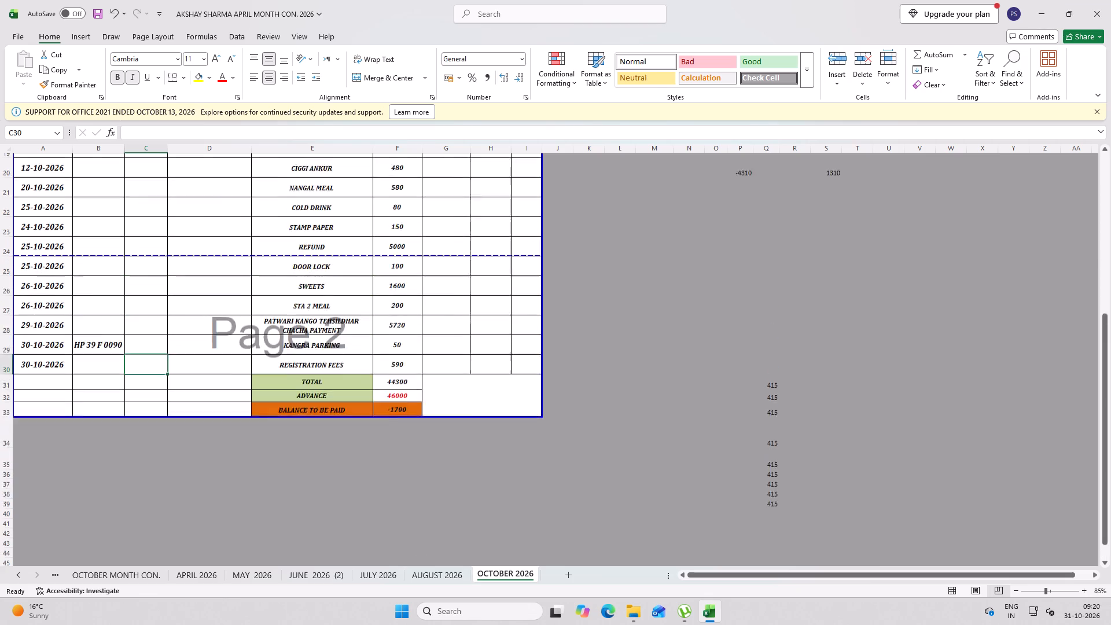
{"action": "scroll", "coordinate": [122, 251], "scroll_direction": "up", "scroll_amount": 3}
{"action": "scroll", "coordinate": [138, 299], "scroll_direction": "up", "scroll_amount": 1}
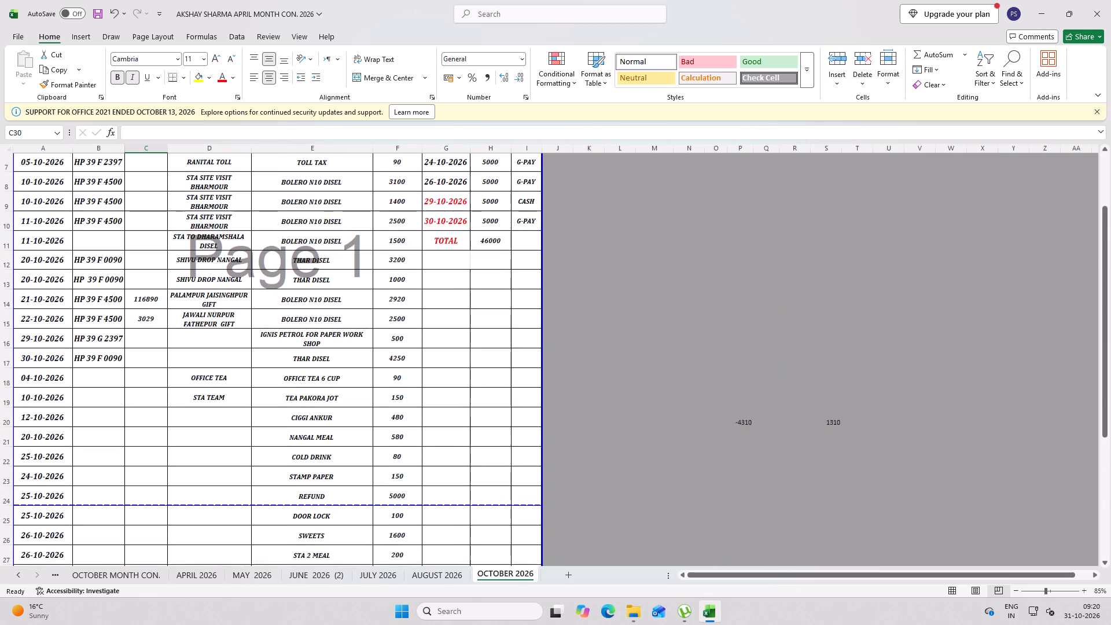
{"action": "left_click_drag", "start_coordinate": [99, 227], "coordinate": [101, 234]}
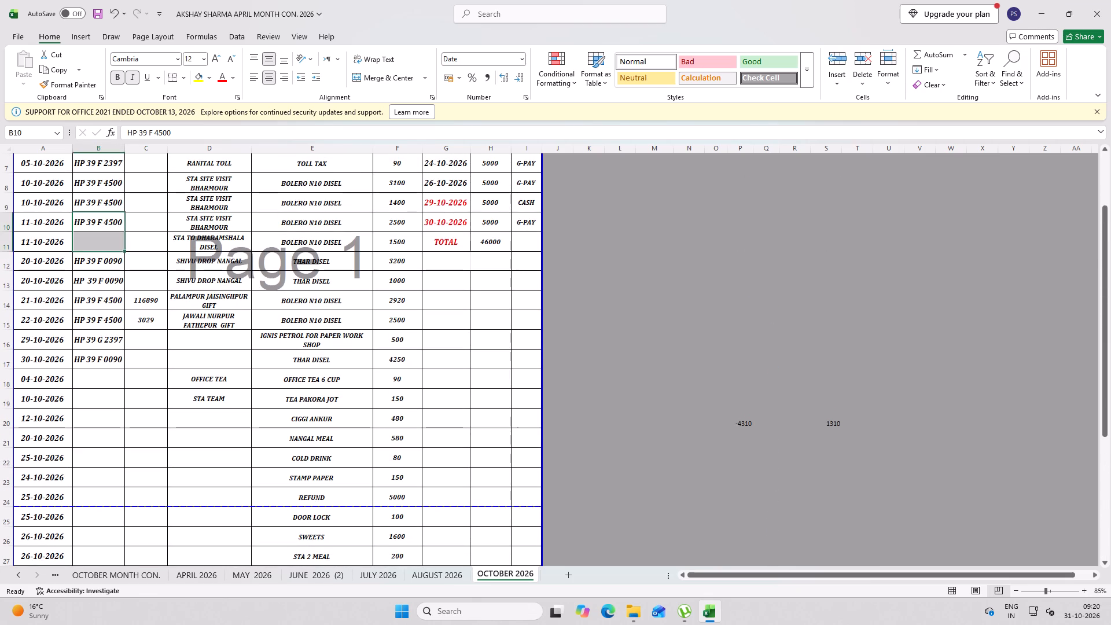
{"action": "left_click", "coordinate": [104, 223]}
{"action": "key", "text": "ctrl+c"}
{"action": "left_click", "coordinate": [101, 241]}
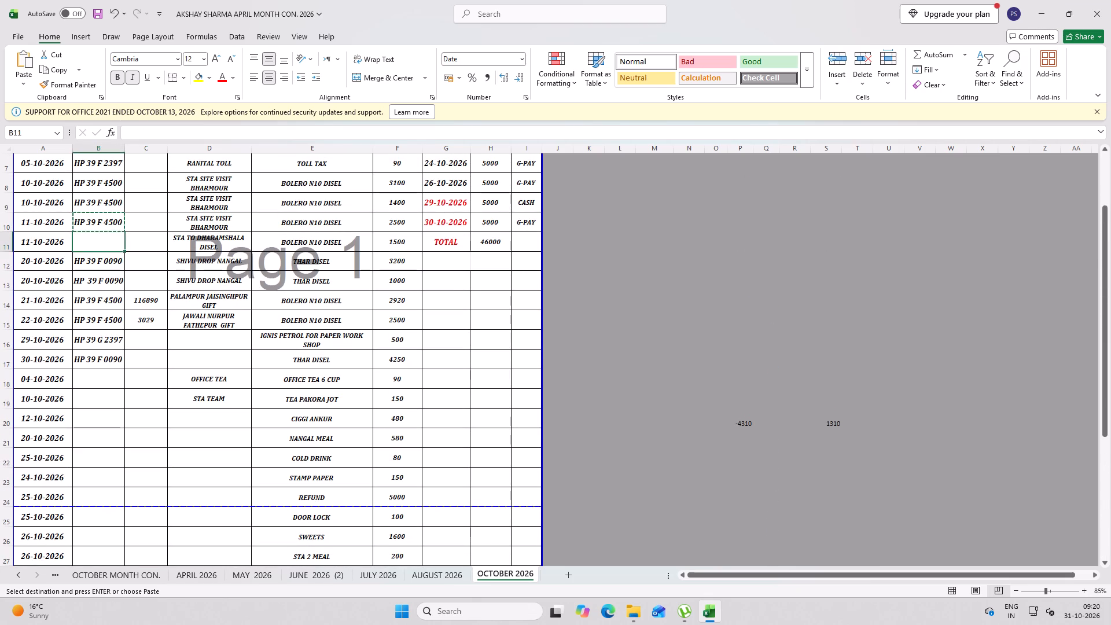
{"action": "key", "text": "ctrl+v"}
{"action": "key", "text": "Escape"}
Save the workbook with the vehicle number added.
{"action": "scroll", "coordinate": [177, 325], "scroll_direction": "up", "scroll_amount": 2}
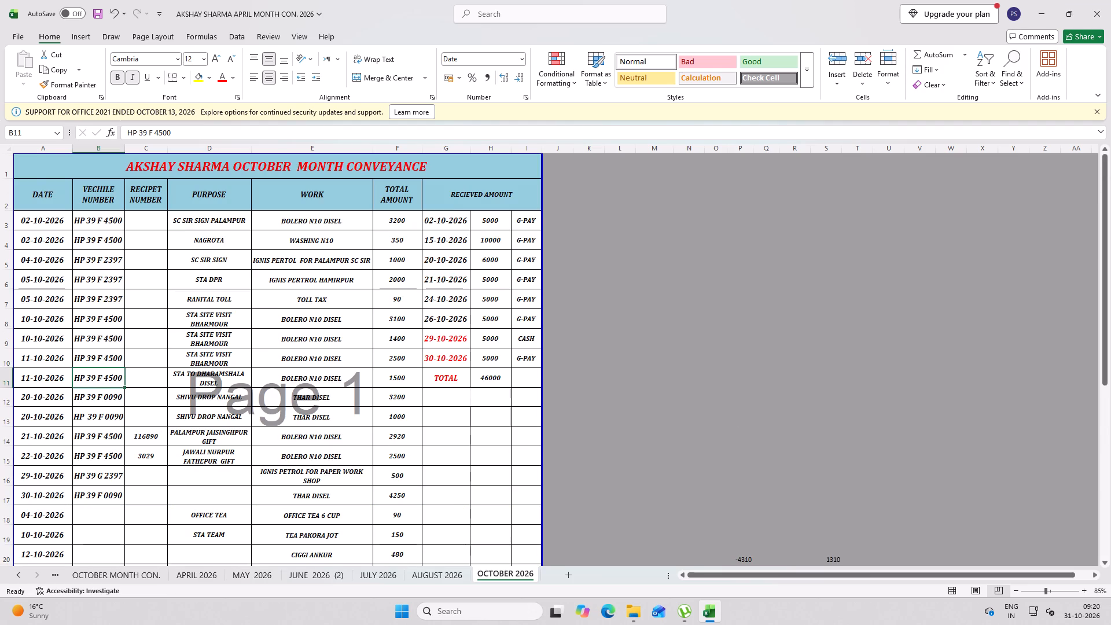
{"action": "key", "text": "ctrl+s"}
{"action": "key", "text": "ctrl+s"}
{"action": "key", "text": "ctrl+s"}
{"action": "key", "text": "ctrl+s"}
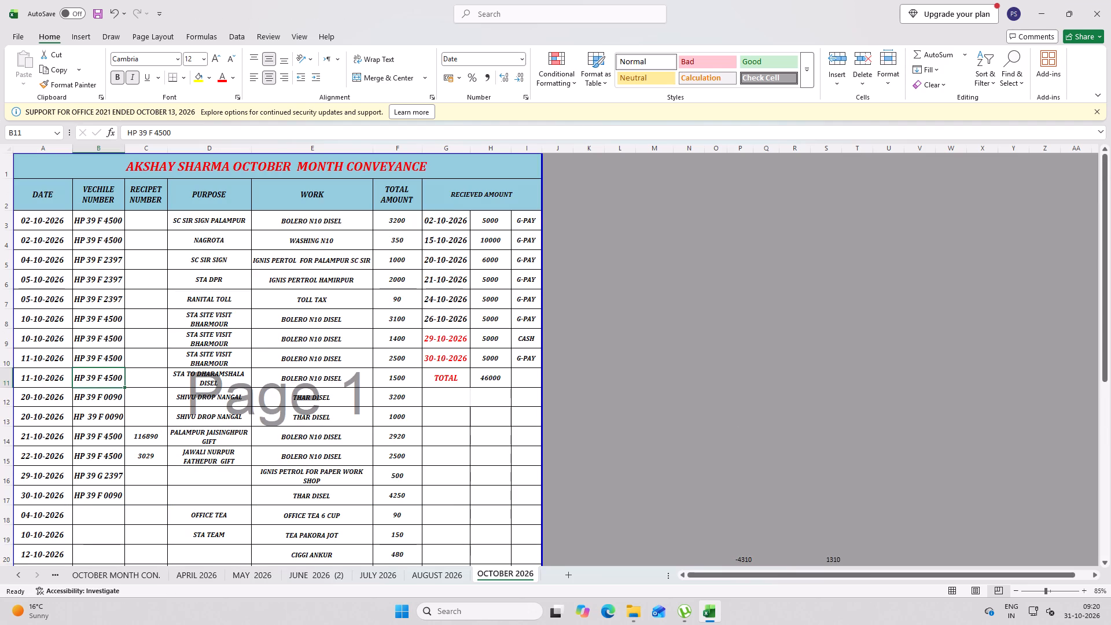
{"action": "key", "text": "ctrl+s"}
Copy the 26-10-2026 received date's formatting onto the 29-10-2026, 30-10-2026 and TOTAL cells below it.
{"action": "left_click", "coordinate": [441, 313]}
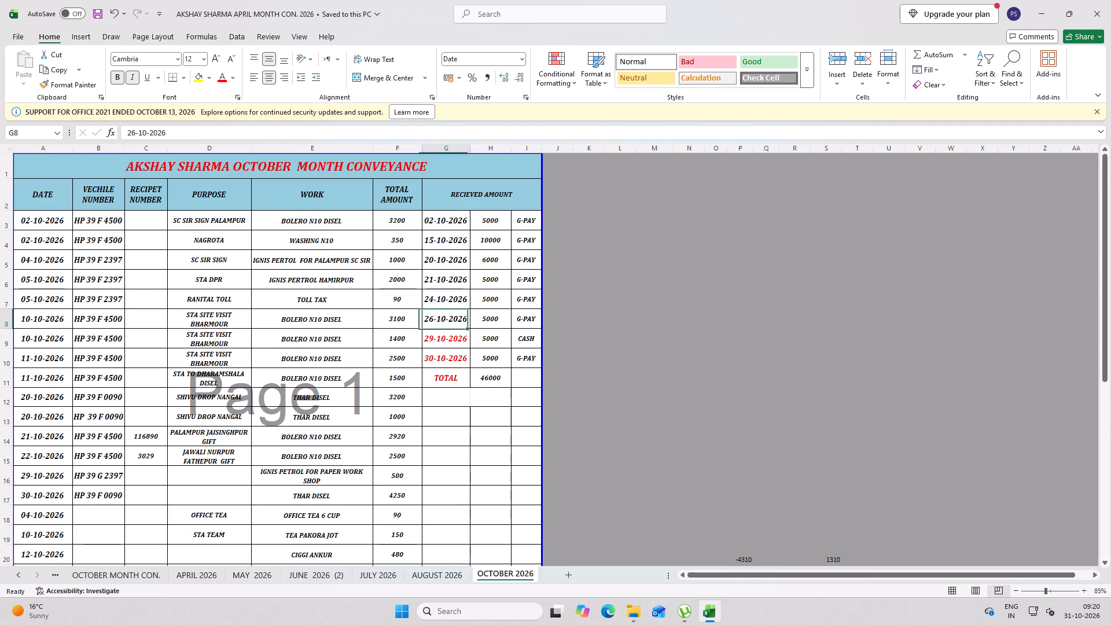
{"action": "left_click", "coordinate": [75, 87]}
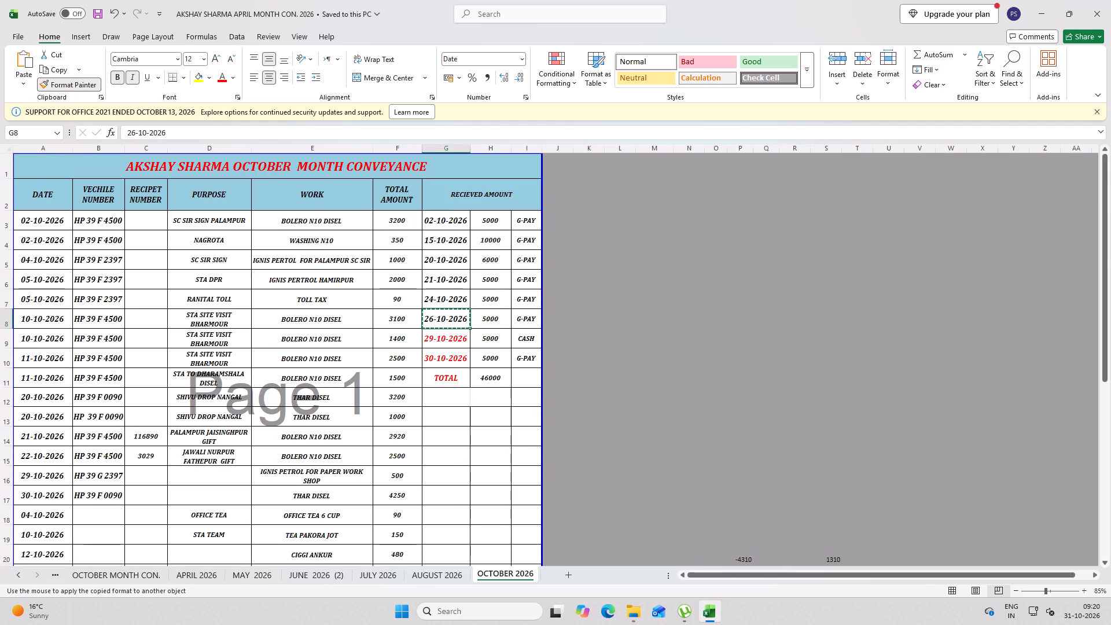
{"action": "left_click_drag", "start_coordinate": [453, 336], "coordinate": [459, 374]}
{"action": "left_click", "coordinate": [582, 406]}
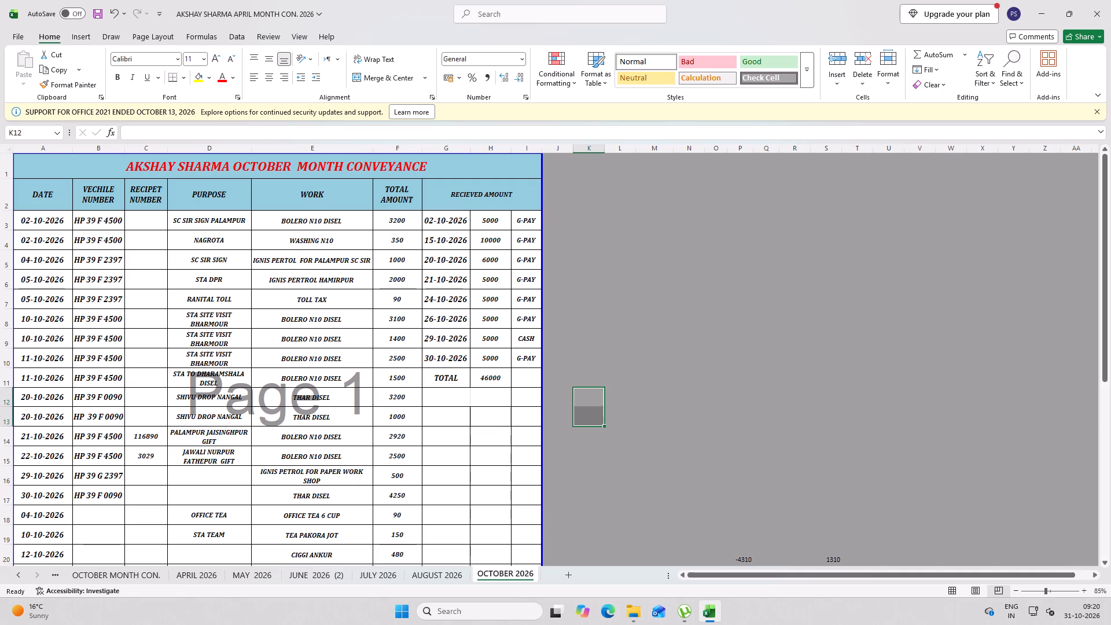
Save the workbook with the reformatted received-payment cells and check the remaining expense rows down to the balance.
{"action": "key", "text": "ctrl+s"}
{"action": "key", "text": "ctrl+s"}
{"action": "key", "text": "ctrl+s"}
{"action": "scroll", "coordinate": [594, 427], "scroll_direction": "down", "scroll_amount": 1}
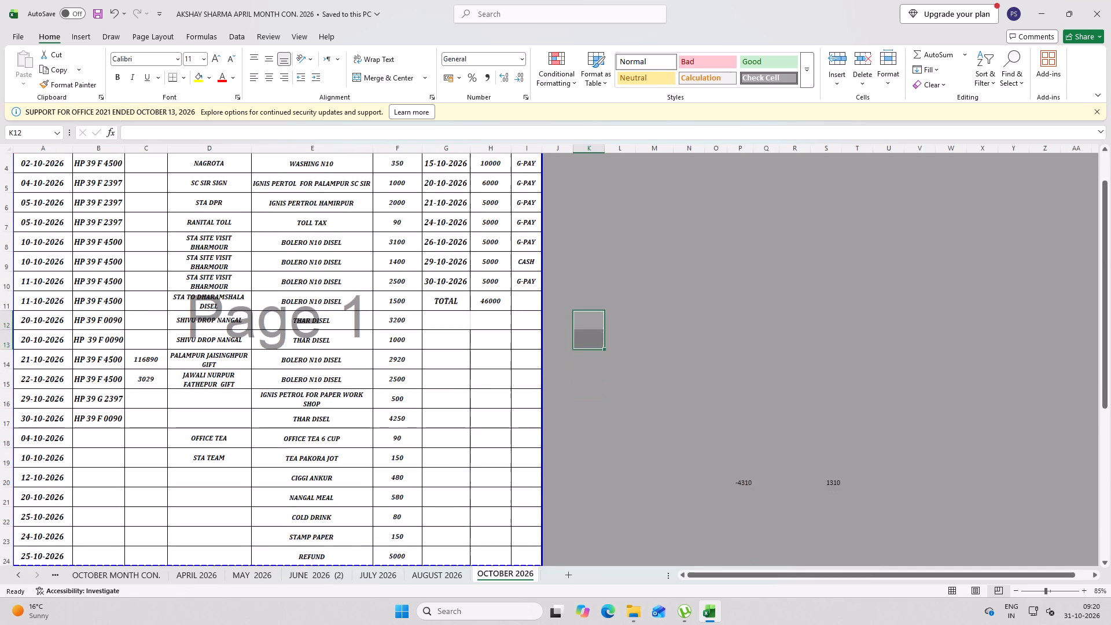
{"action": "scroll", "coordinate": [594, 427], "scroll_direction": "down", "scroll_amount": 3}
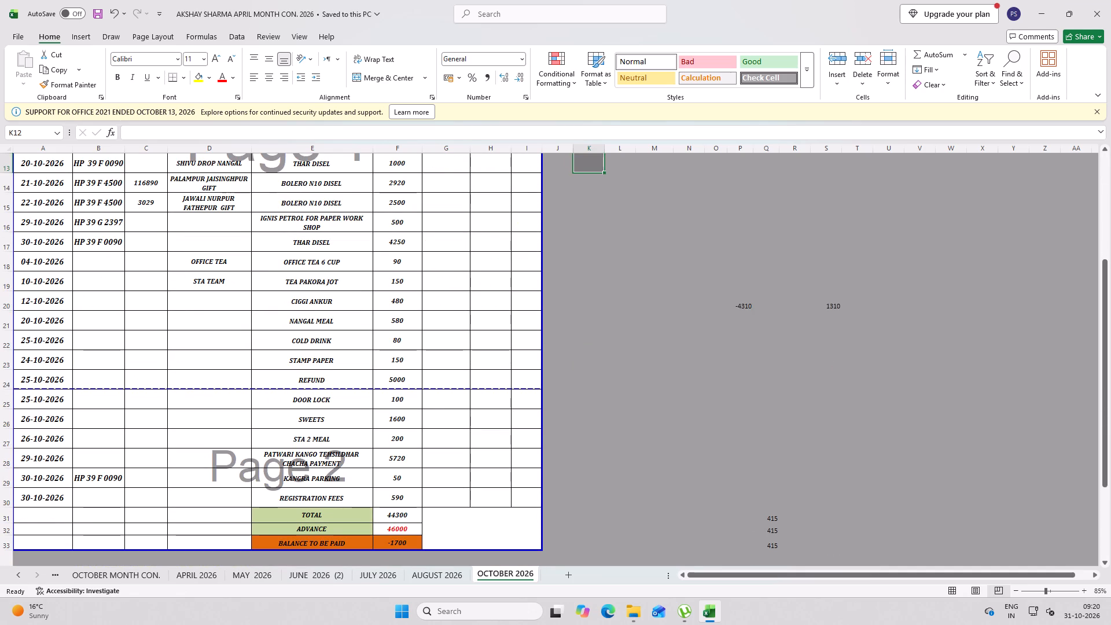
{"action": "key", "text": "ctrl+s"}
{"action": "key", "text": "ctrl+s"}
{"action": "key", "text": "ctrl+s"}
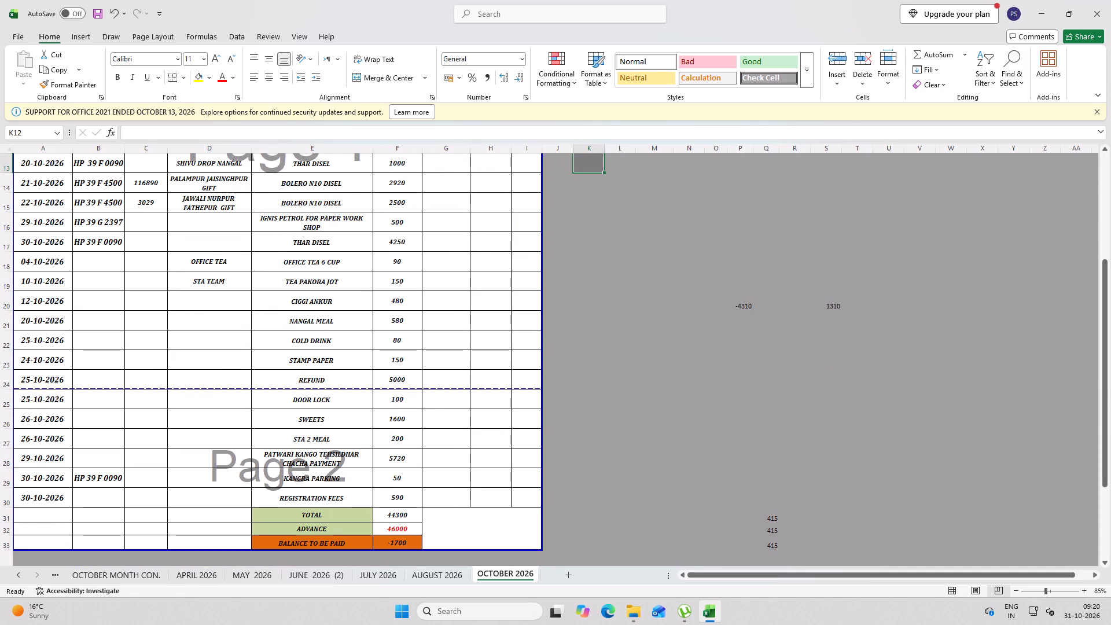
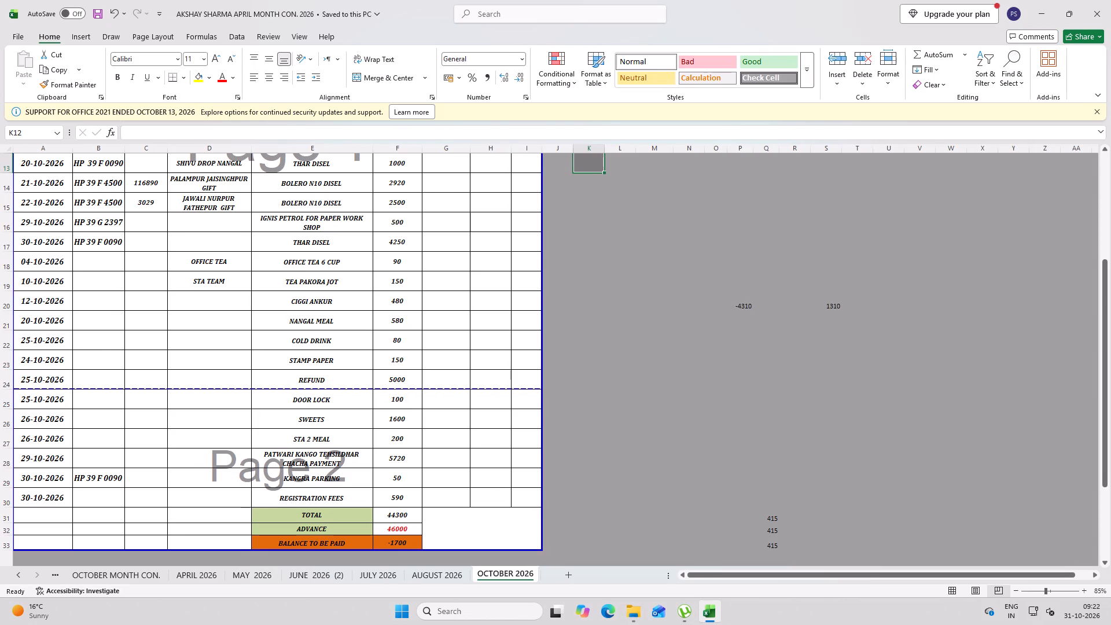
Enter DHARMSHALA LOCAL WORK as the purpose of the 29-10-2026 IGNIS PETROL row and wrap the cell's text.
{"action": "left_click", "coordinate": [209, 216]}
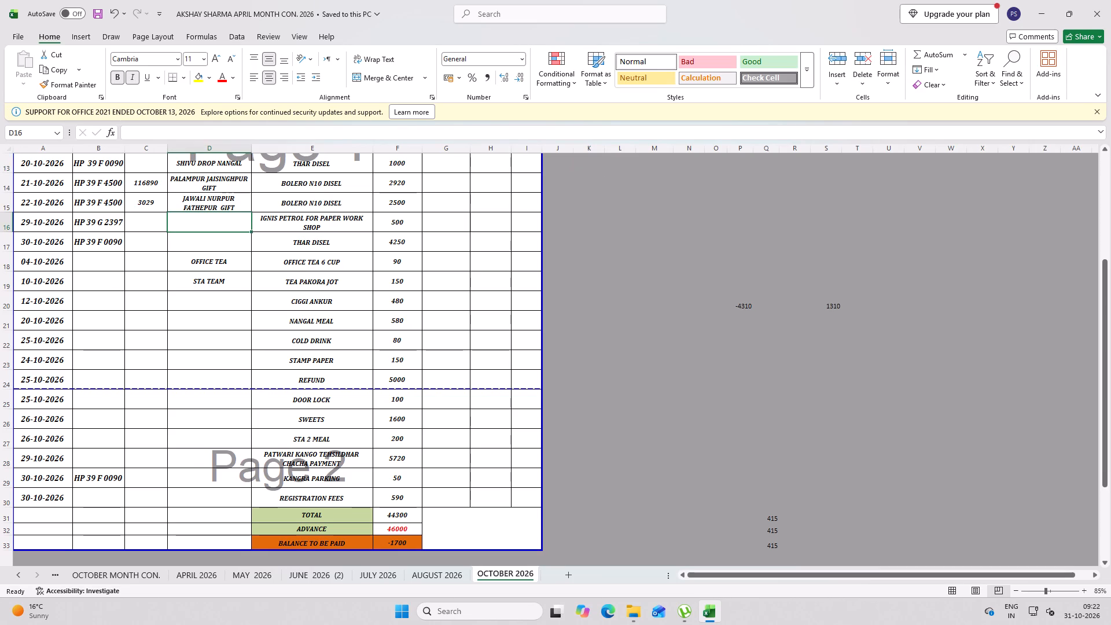
{"action": "type", "text": "DHAR"}
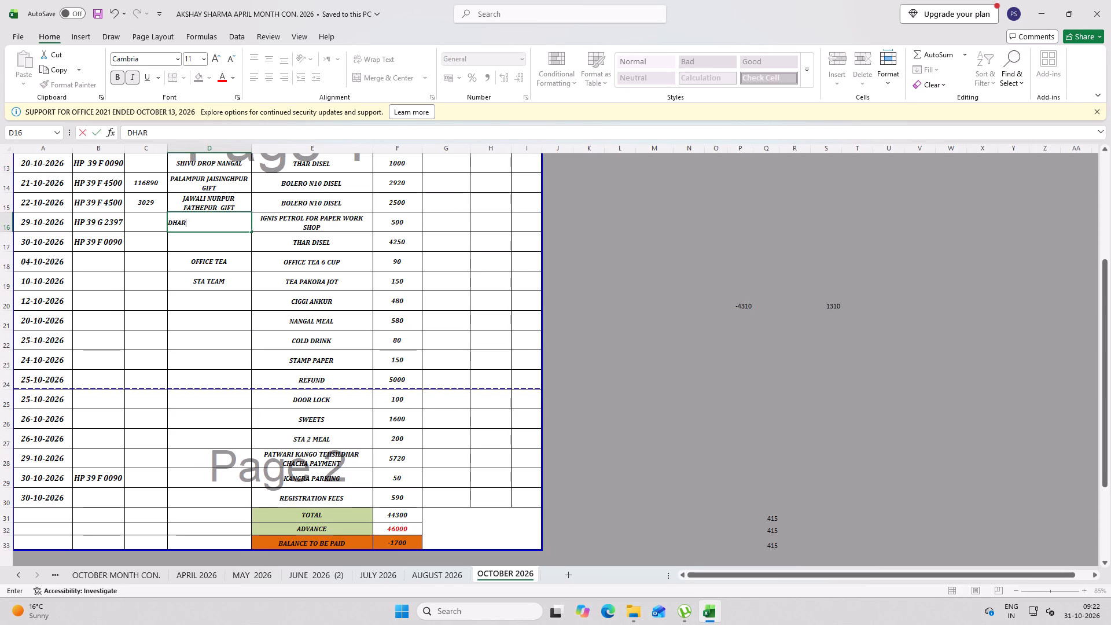
{"action": "type", "text": "MSHALA"}
{"action": "key", "text": "space"}
{"action": "type", "text": "LOC"}
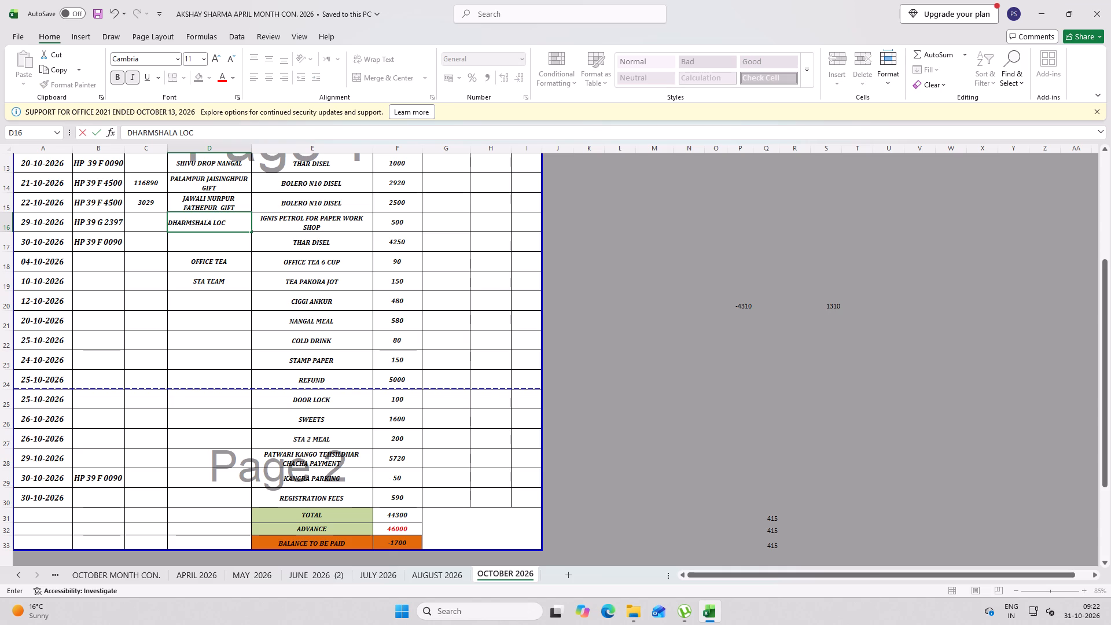
{"action": "type", "text": "AL WORK"}
{"action": "left_click", "coordinate": [255, 348]}
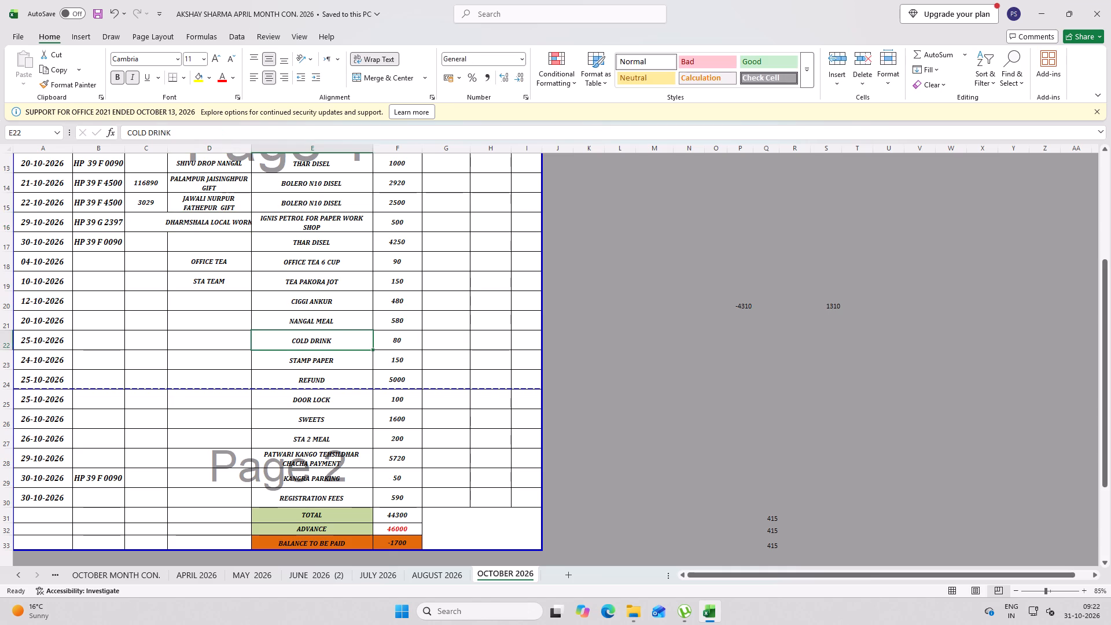
{"action": "left_click", "coordinate": [226, 212]}
{"action": "left_click", "coordinate": [219, 223]}
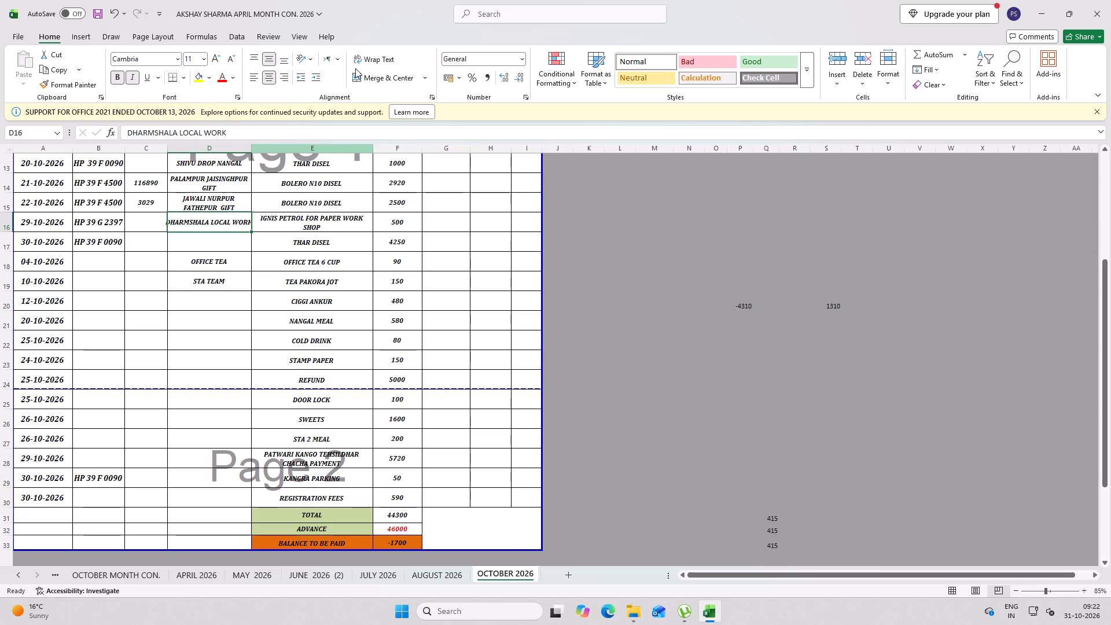
{"action": "left_click", "coordinate": [377, 60]}
{"action": "left_click", "coordinate": [313, 351]}
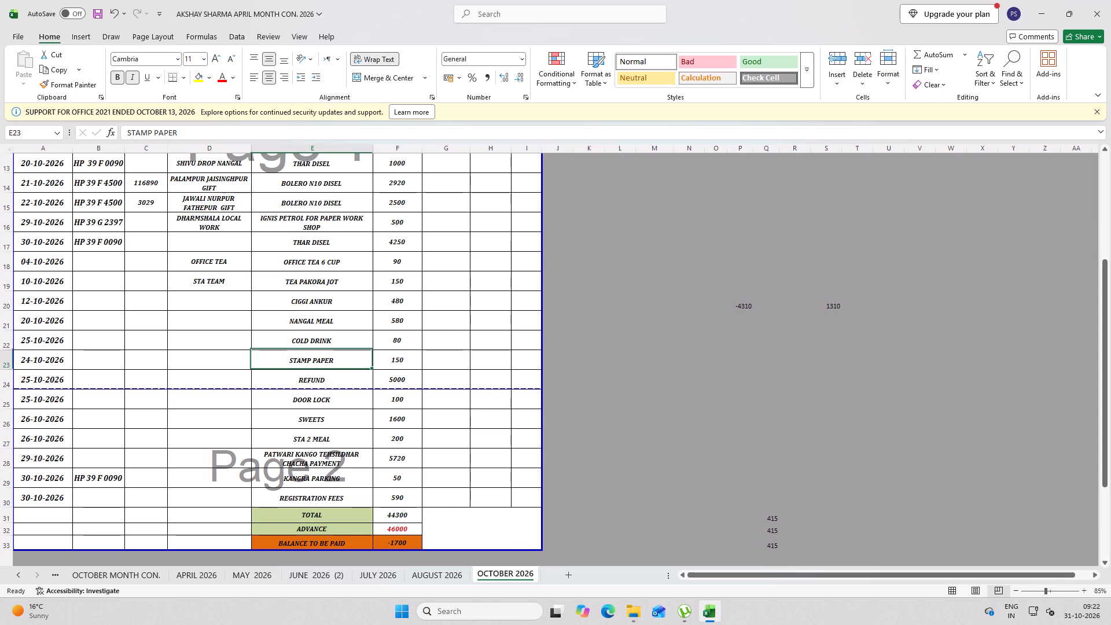
Save the workbook with the 29-10-2026 purpose added.
{"action": "scroll", "coordinate": [174, 324], "scroll_direction": "up", "scroll_amount": 3}
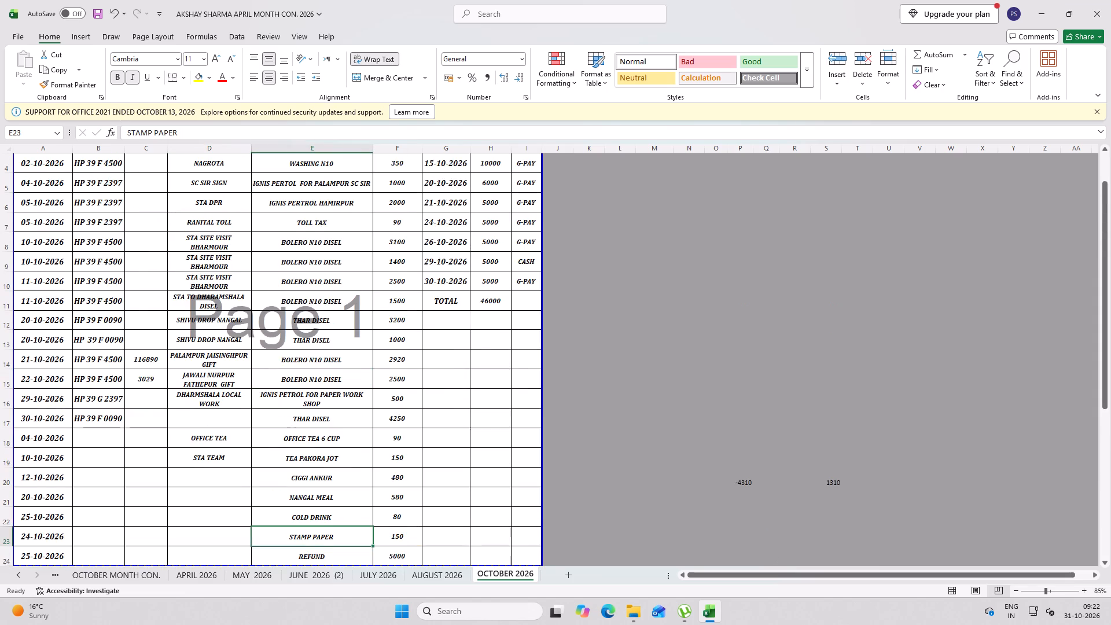
{"action": "scroll", "coordinate": [174, 324], "scroll_direction": "up", "scroll_amount": 2}
{"action": "key", "text": "ctrl+s"}
{"action": "key", "text": "ctrl+s"}
{"action": "key", "text": "ctrl+s"}
{"action": "key", "text": "ctrl+s"}
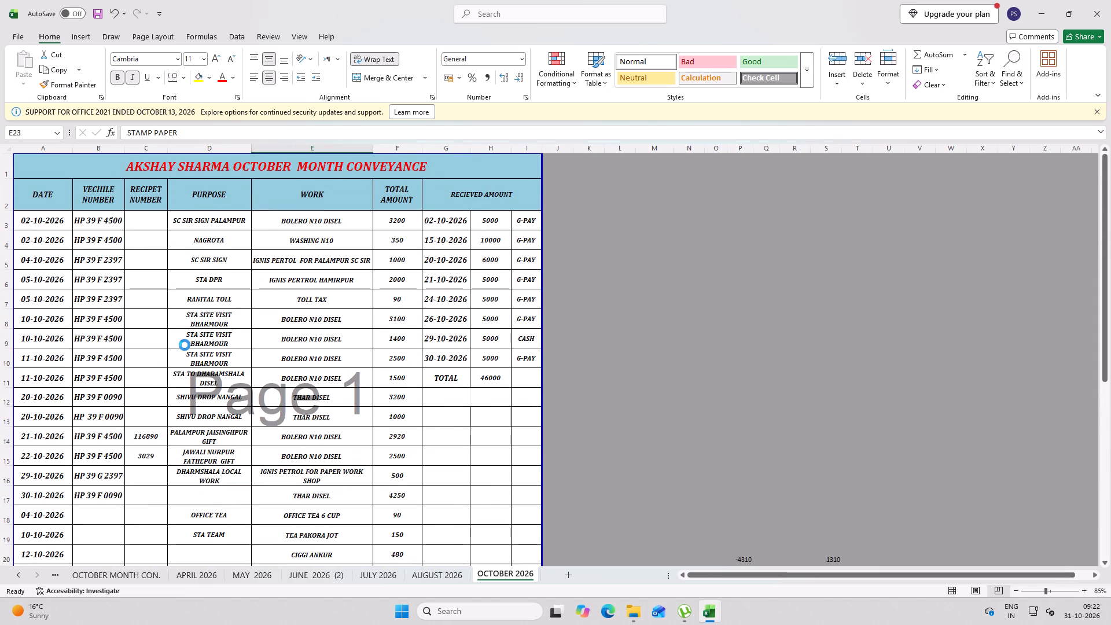
{"action": "key", "text": "ctrl+s"}
{"action": "key", "text": "ctrl+s"}
{"action": "key", "text": "ctrl+s"}
{"action": "key", "text": "ctrl+s"}
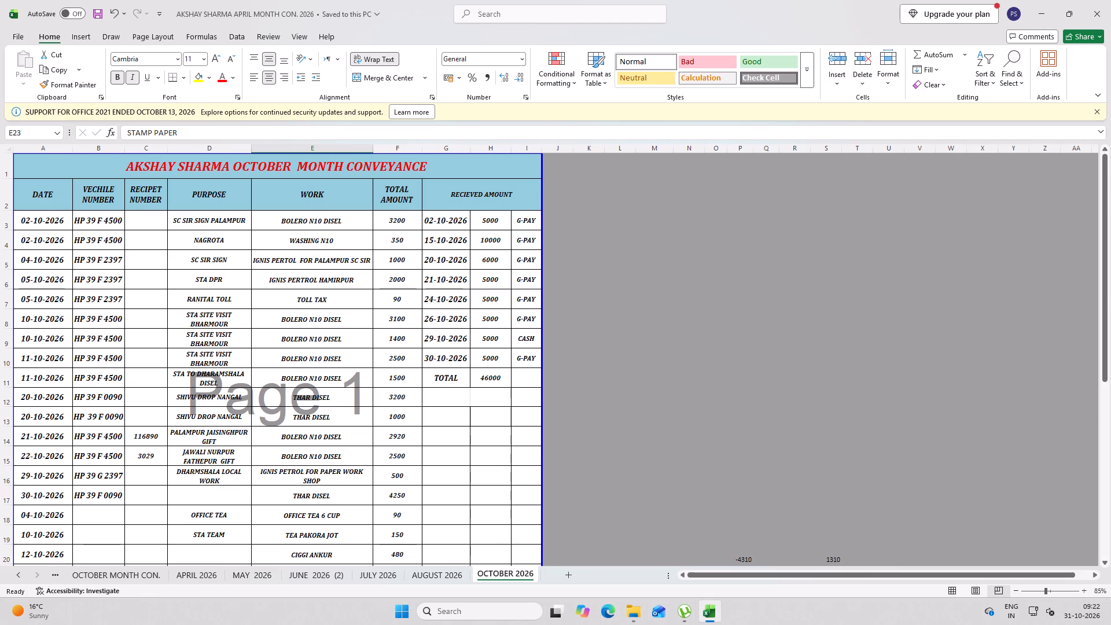
{"action": "key", "text": "ctrl+s"}
{"action": "key", "text": "ctrl+s"}
{"action": "key", "text": "ctrl+s"}
{"action": "key", "text": "ctrl+s"}
{"action": "key", "text": "ctrl+s"}
{"action": "key", "text": "ctrl+s"}
Change the work description of the 25-10-2026 COLD DRINK row to 4 COLD DRINK DSHOP SITE WORK.
{"action": "scroll", "coordinate": [490, 398], "scroll_direction": "down", "scroll_amount": 2}
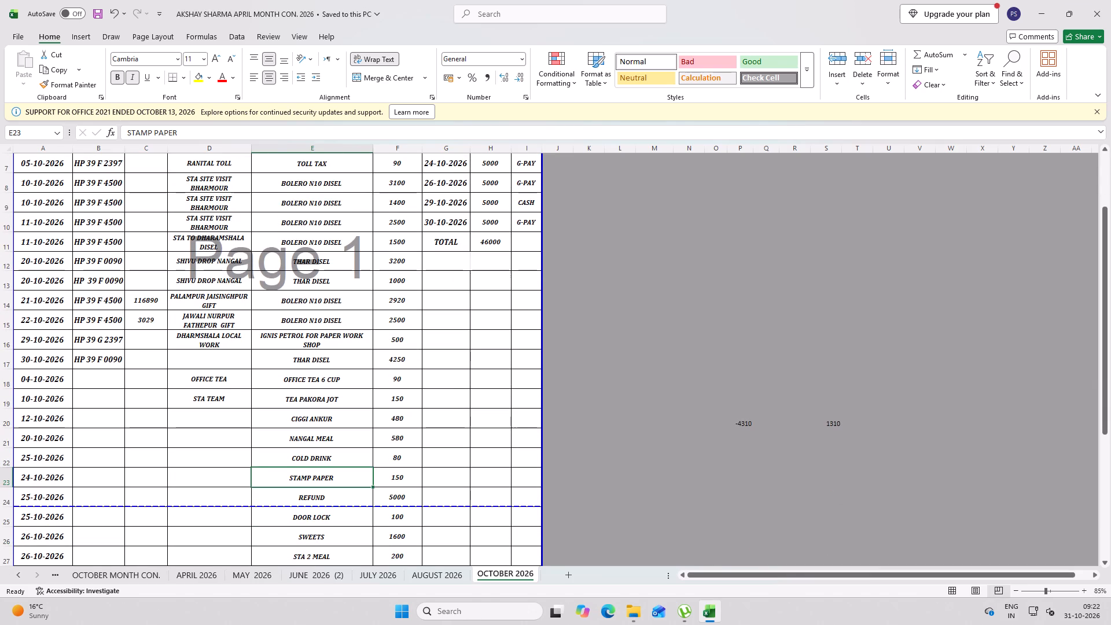
{"action": "scroll", "coordinate": [390, 510], "scroll_direction": "down", "scroll_amount": 3}
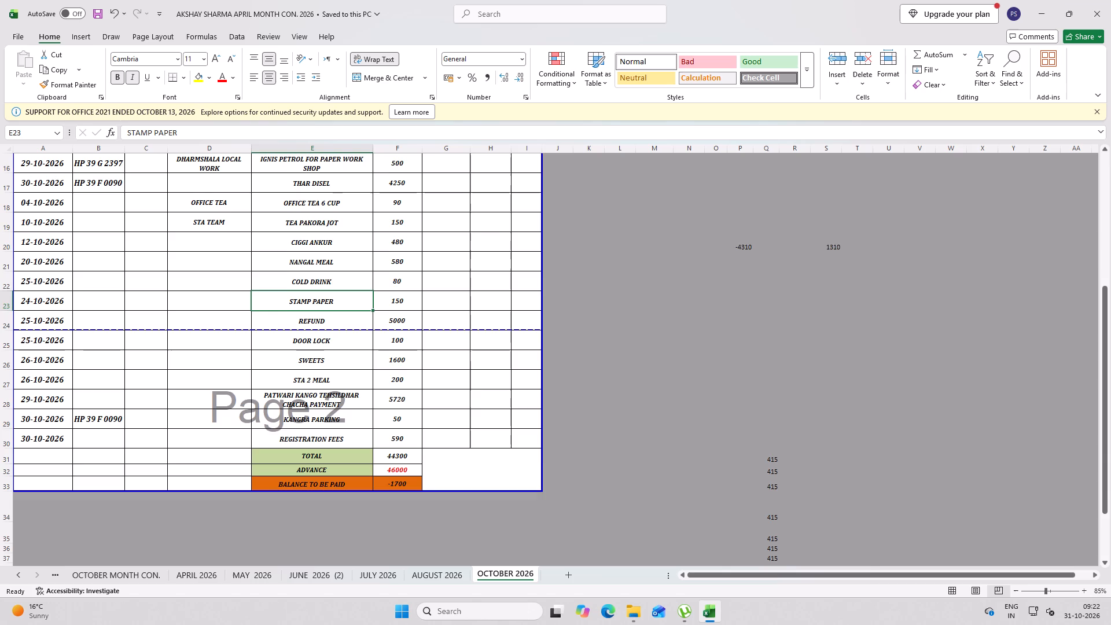
{"action": "scroll", "coordinate": [390, 510], "scroll_direction": "up", "scroll_amount": 2}
{"action": "double_click", "coordinate": [399, 356]}
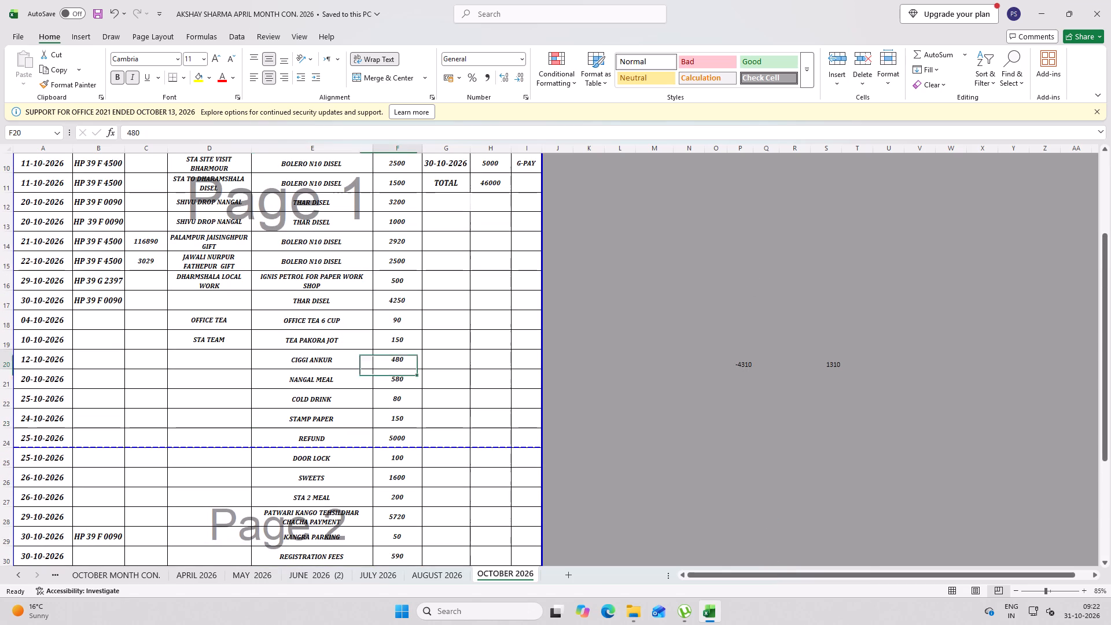
{"action": "left_click", "coordinate": [457, 382]}
{"action": "double_click", "coordinate": [402, 381]}
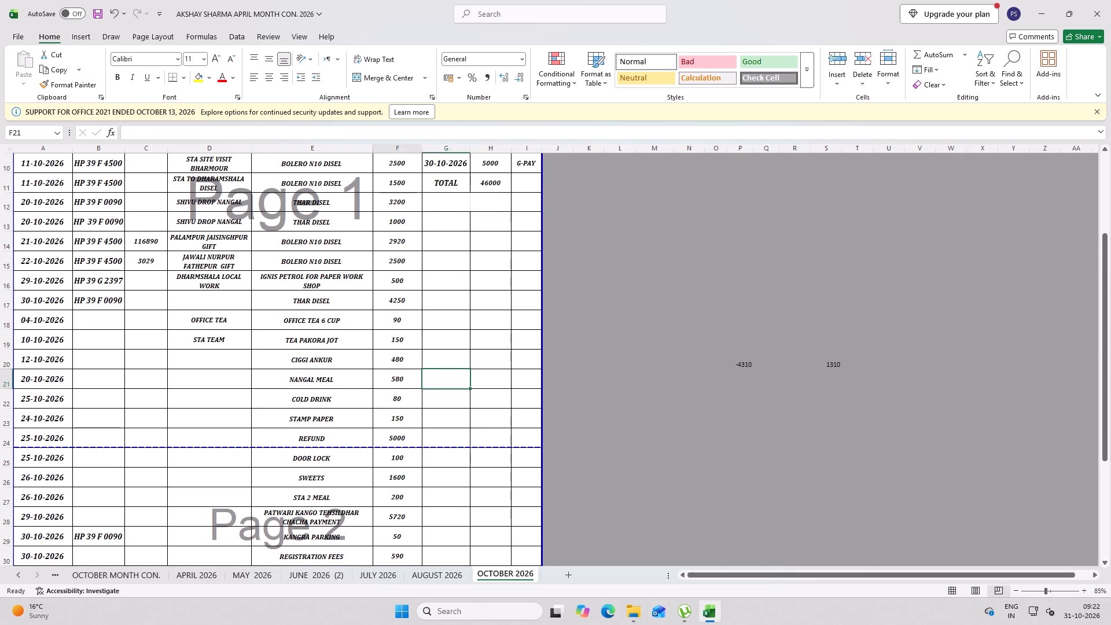
{"action": "left_click", "coordinate": [496, 385]}
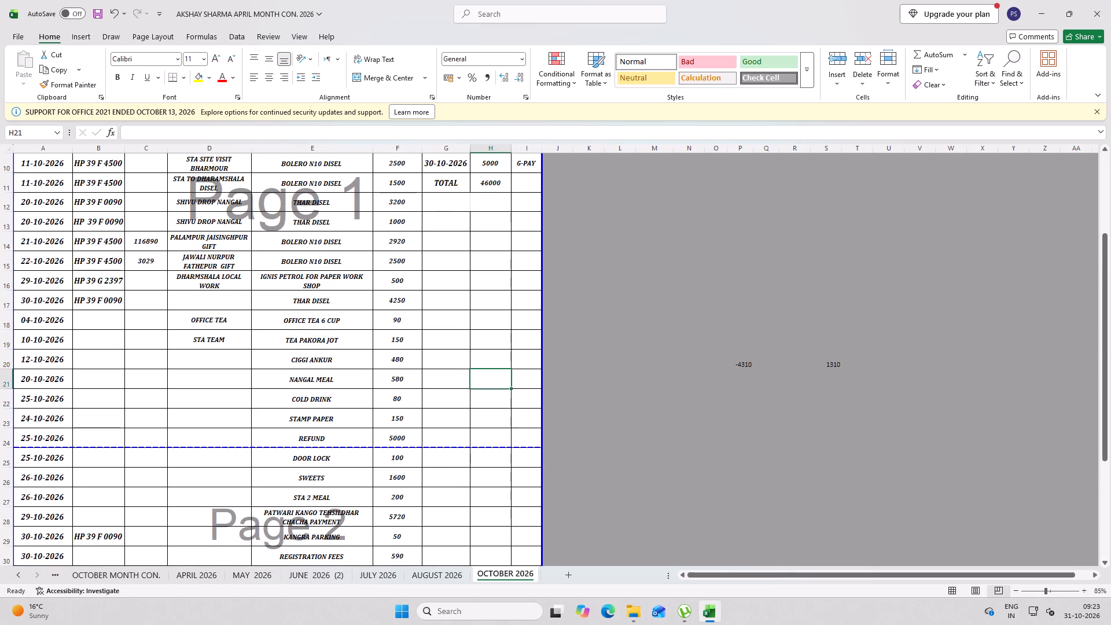
{"action": "double_click", "coordinate": [353, 398]}
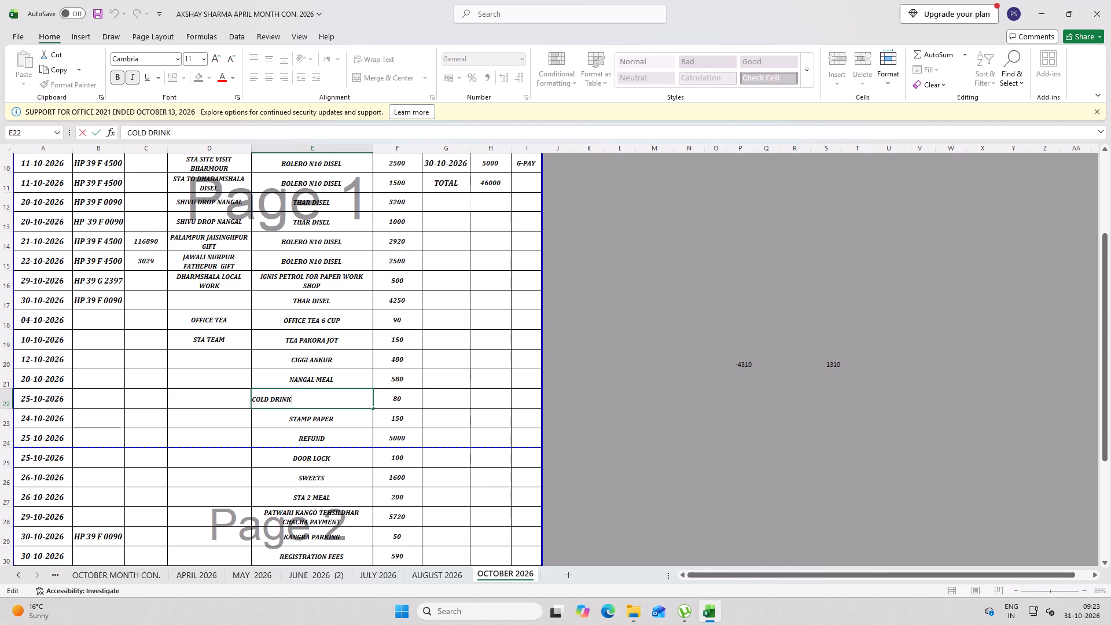
{"action": "left_click", "coordinate": [306, 437]}
{"action": "double_click", "coordinate": [274, 398]}
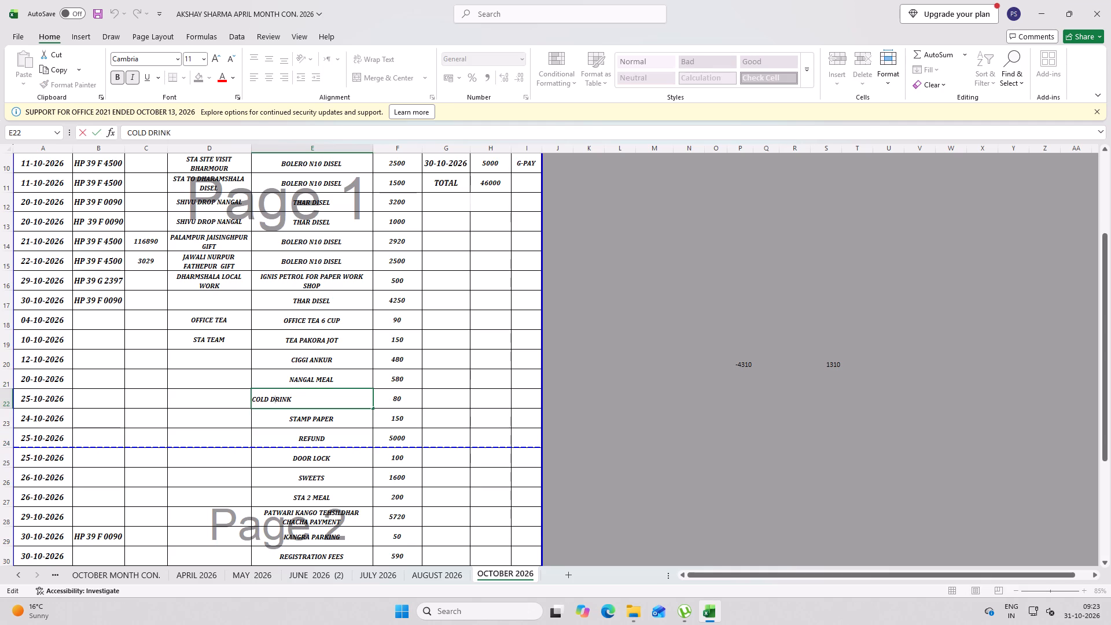
{"action": "left_click", "coordinate": [252, 398]}
{"action": "key", "text": "space"}
{"action": "type", "text": "4"}
{"action": "key", "text": "space"}
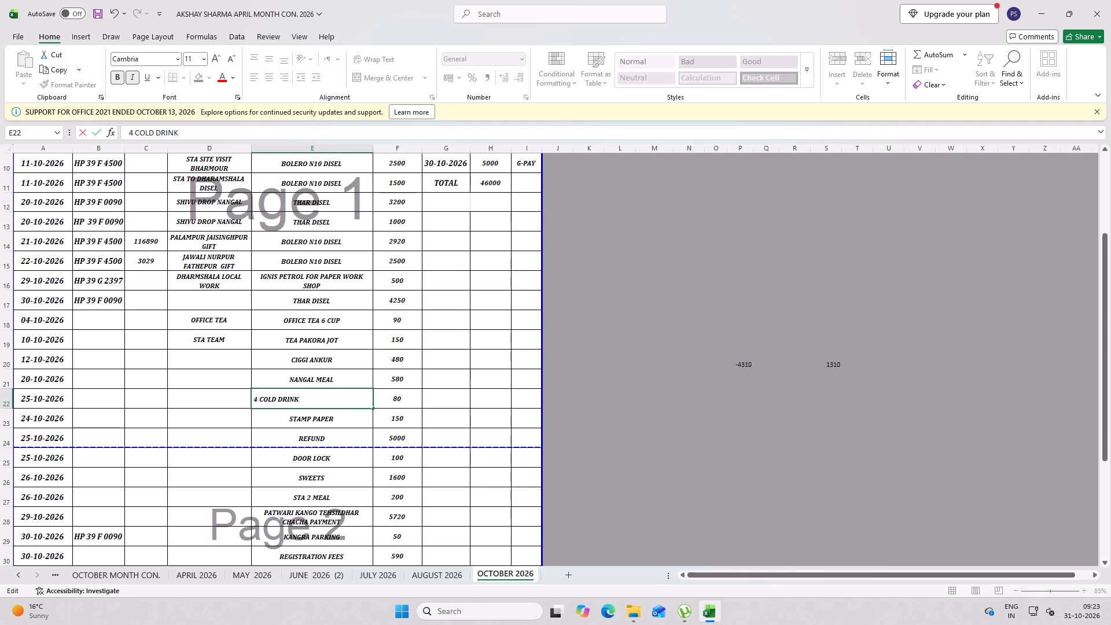
{"action": "key", "text": "Right"}
{"action": "key", "text": "Right"}
{"action": "key", "text": "Right"}
{"action": "key", "text": "Right"}
{"action": "key", "text": "Right"}
{"action": "key", "text": "Right"}
{"action": "key", "text": "Right"}
{"action": "key", "text": "Right"}
{"action": "key", "text": "Right"}
{"action": "key", "text": "Right"}
{"action": "key", "text": "Right"}
{"action": "key", "text": "Right"}
{"action": "key", "text": "Right"}
{"action": "key", "text": "Right"}
{"action": "key", "text": "Right"}
{"action": "key", "text": "space"}
{"action": "type", "text": "DSHOP SITE"}
{"action": "key", "text": "space"}
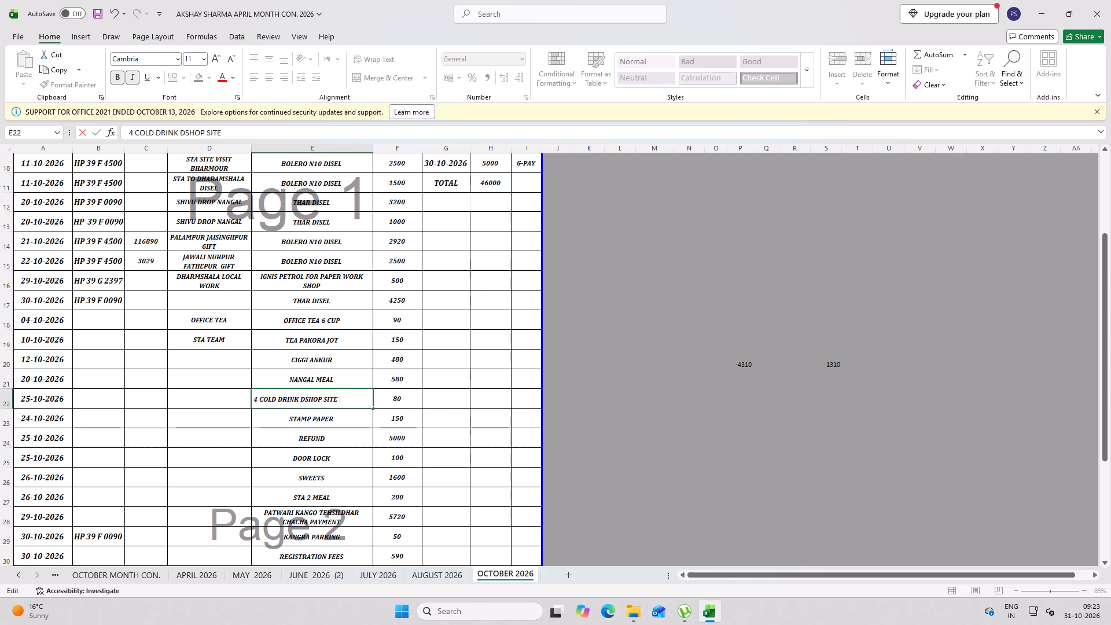
{"action": "type", "text": "WORK"}
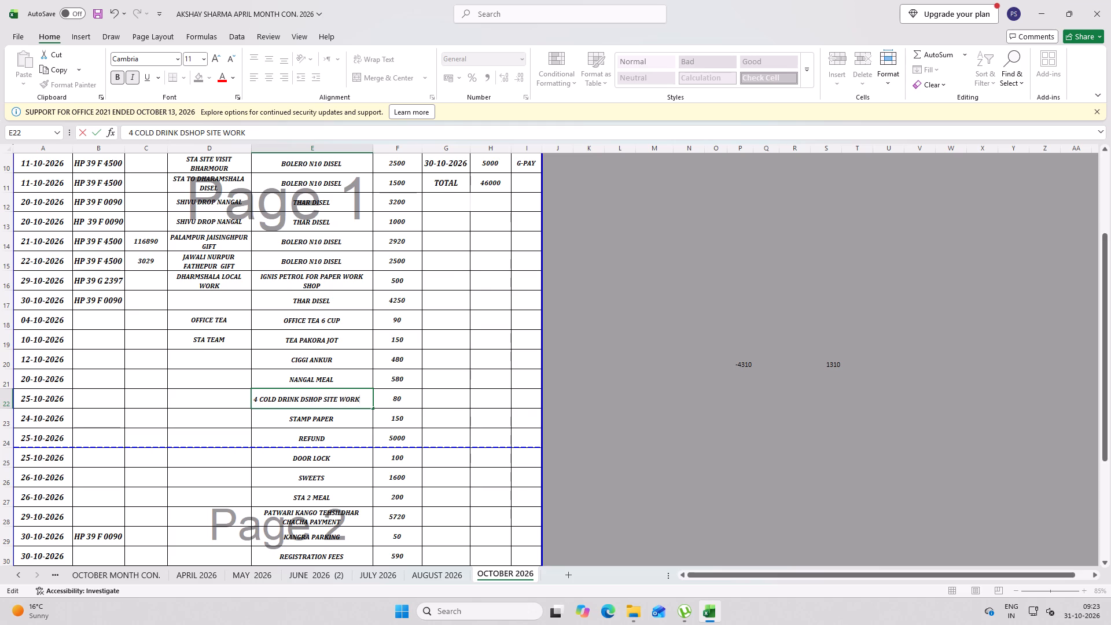
{"action": "left_click", "coordinate": [660, 449]}
Review the expense rows from the top of the sheet down to the total, advance and balance.
{"action": "scroll", "coordinate": [307, 400], "scroll_direction": "up", "scroll_amount": 4}
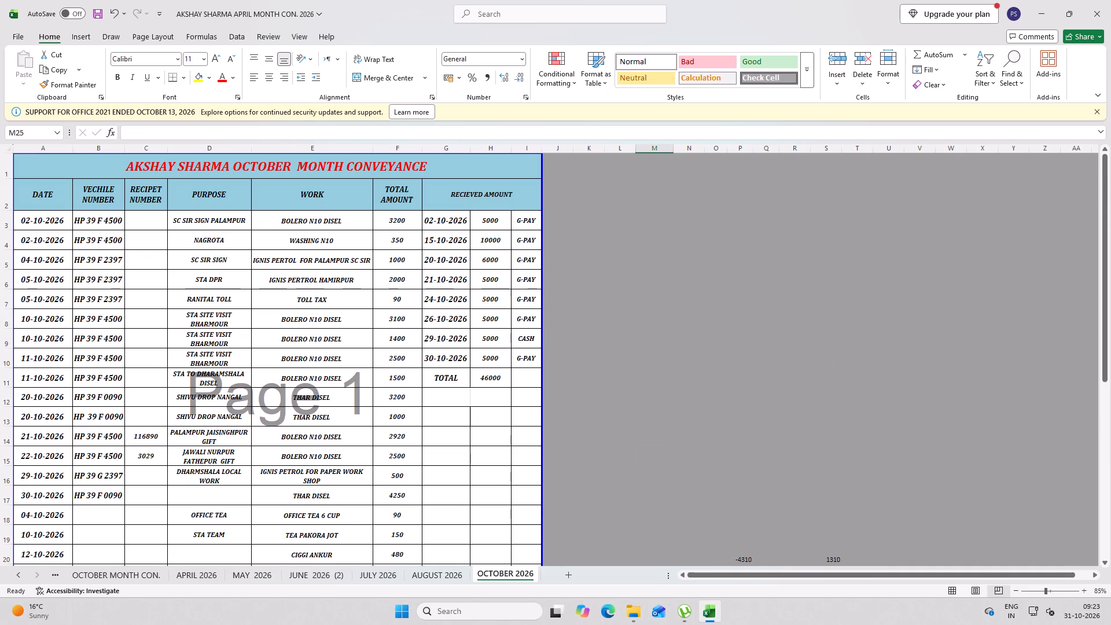
{"action": "scroll", "coordinate": [307, 400], "scroll_direction": "down", "scroll_amount": 2}
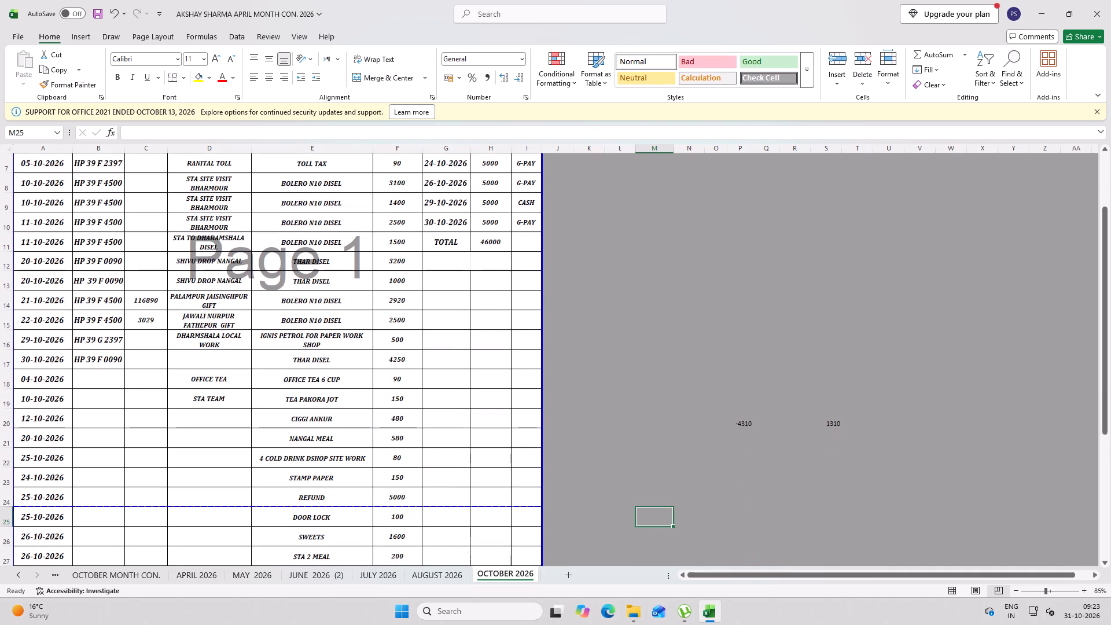
{"action": "scroll", "coordinate": [366, 484], "scroll_direction": "down", "scroll_amount": 1}
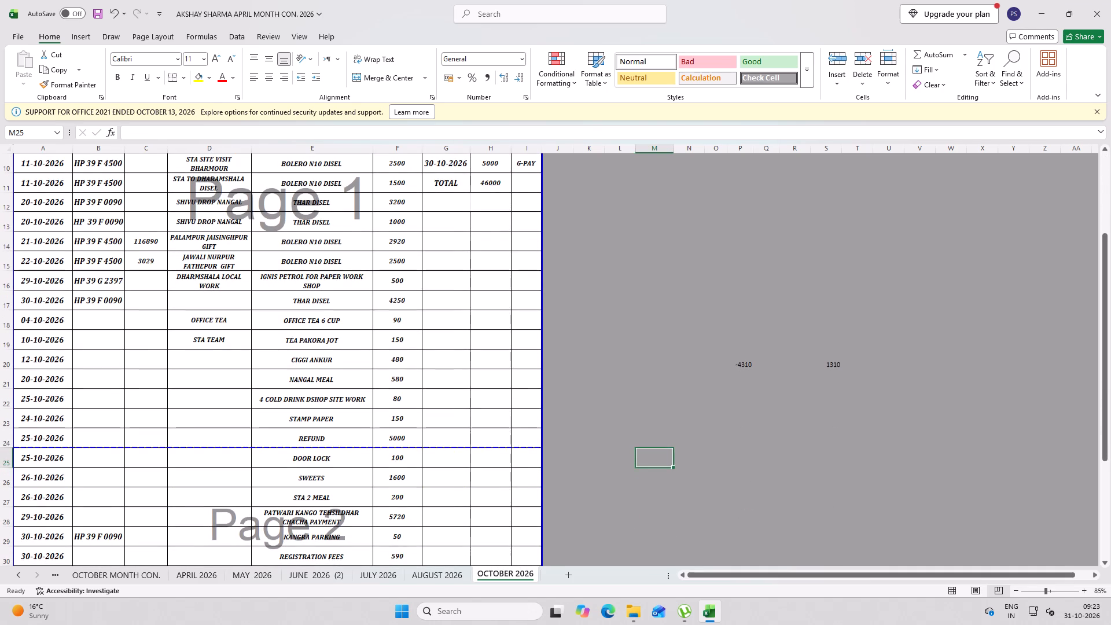
{"action": "left_click", "coordinate": [352, 443]}
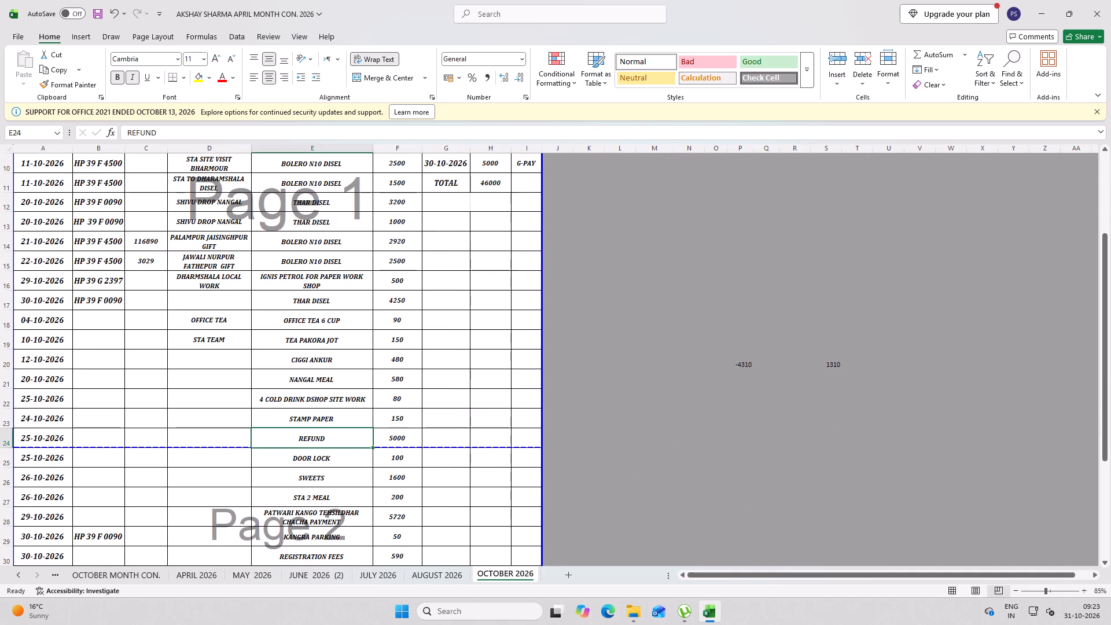
{"action": "scroll", "coordinate": [400, 459], "scroll_direction": "down", "scroll_amount": 1}
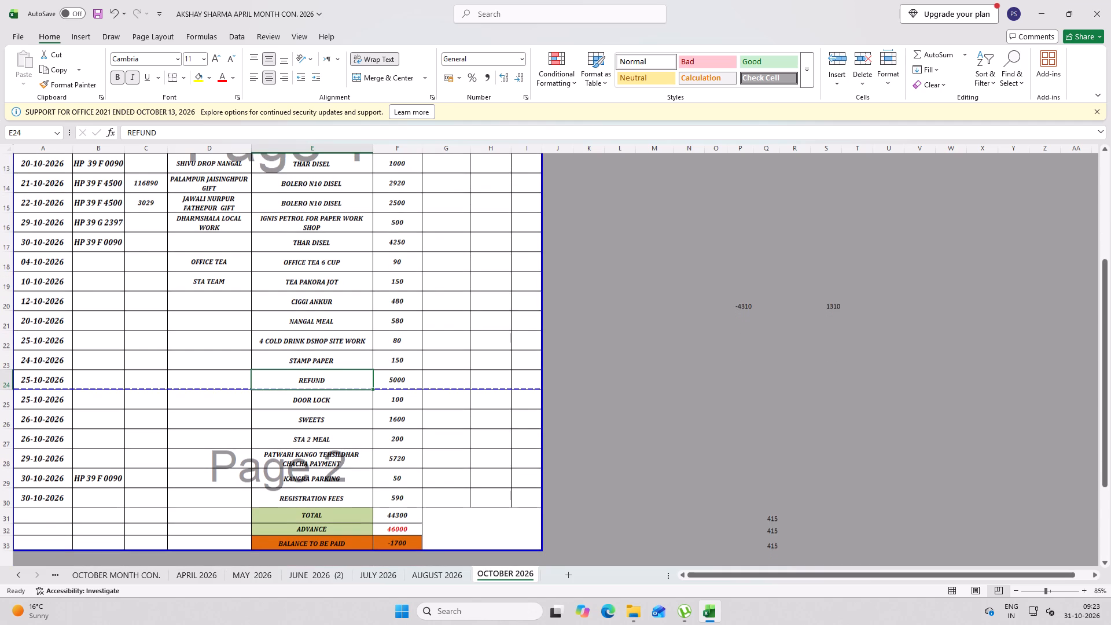
{"action": "scroll", "coordinate": [400, 459], "scroll_direction": "up", "scroll_amount": 3}
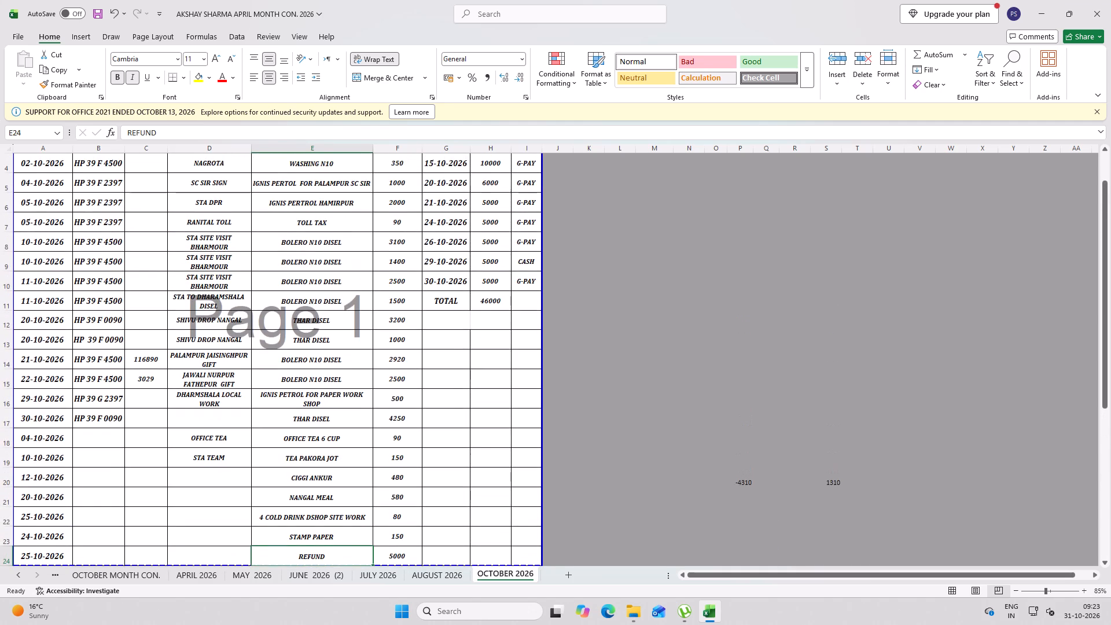
{"action": "scroll", "coordinate": [410, 448], "scroll_direction": "down", "scroll_amount": 1}
{"action": "left_click", "coordinate": [463, 424]}
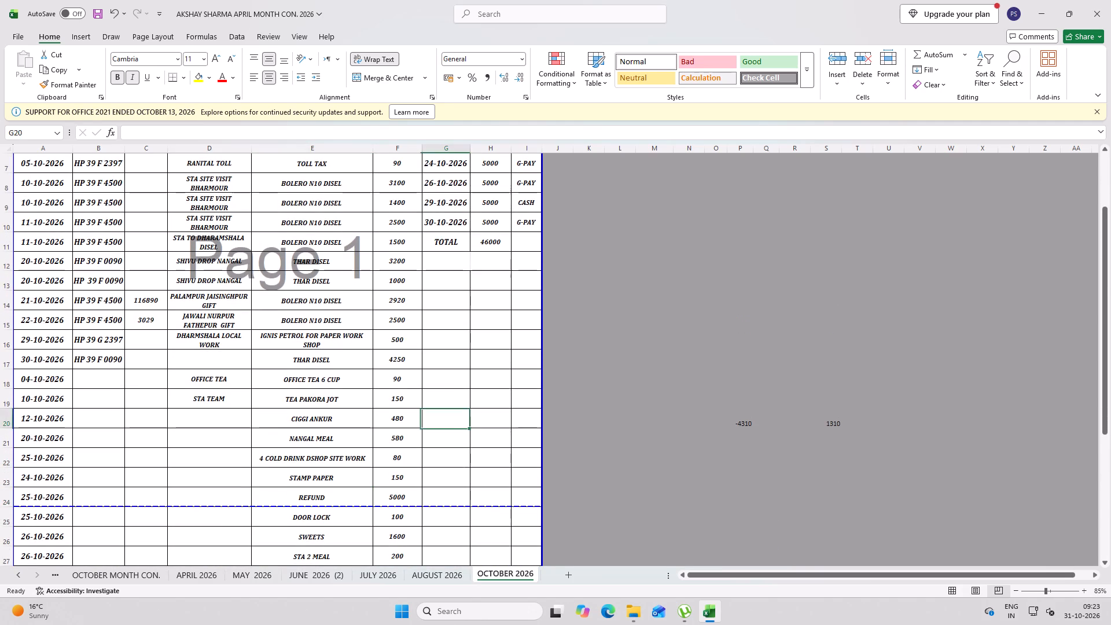
{"action": "scroll", "coordinate": [459, 437], "scroll_direction": "down", "scroll_amount": 3}
Check the sum of the vehicle expense amounts from the first 02-10-2026 row to the 30-10-2026 THAR DISEL row.
{"action": "scroll", "coordinate": [455, 443], "scroll_direction": "up", "scroll_amount": 7}
{"action": "left_click_drag", "start_coordinate": [409, 219], "coordinate": [394, 454]}
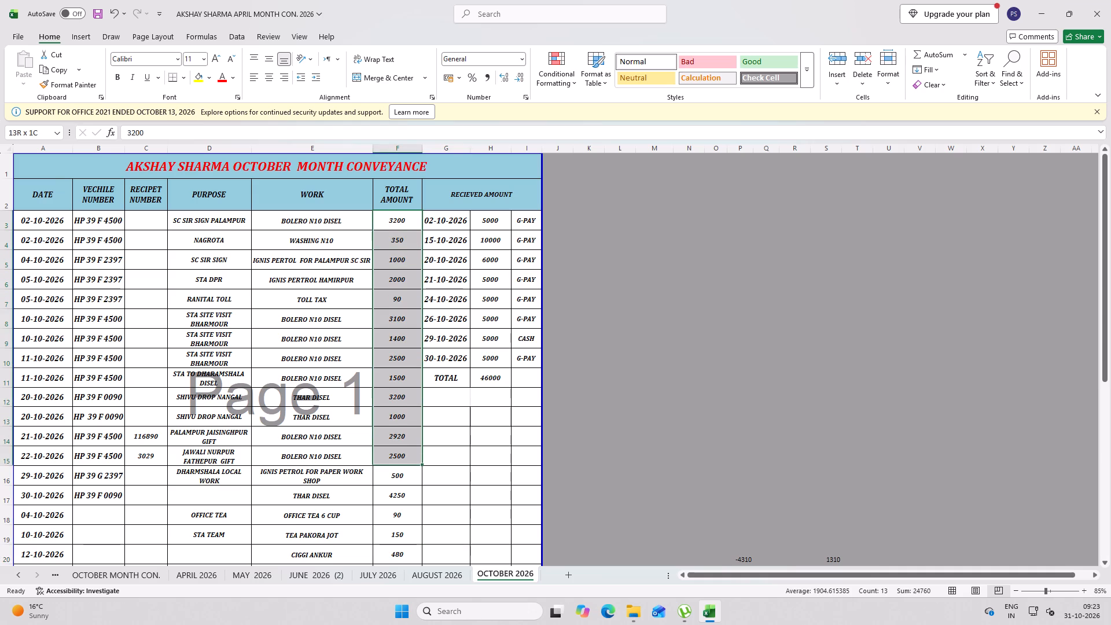
{"action": "left_click_drag", "start_coordinate": [394, 454], "coordinate": [391, 491]}
{"action": "left_click", "coordinate": [498, 451]}
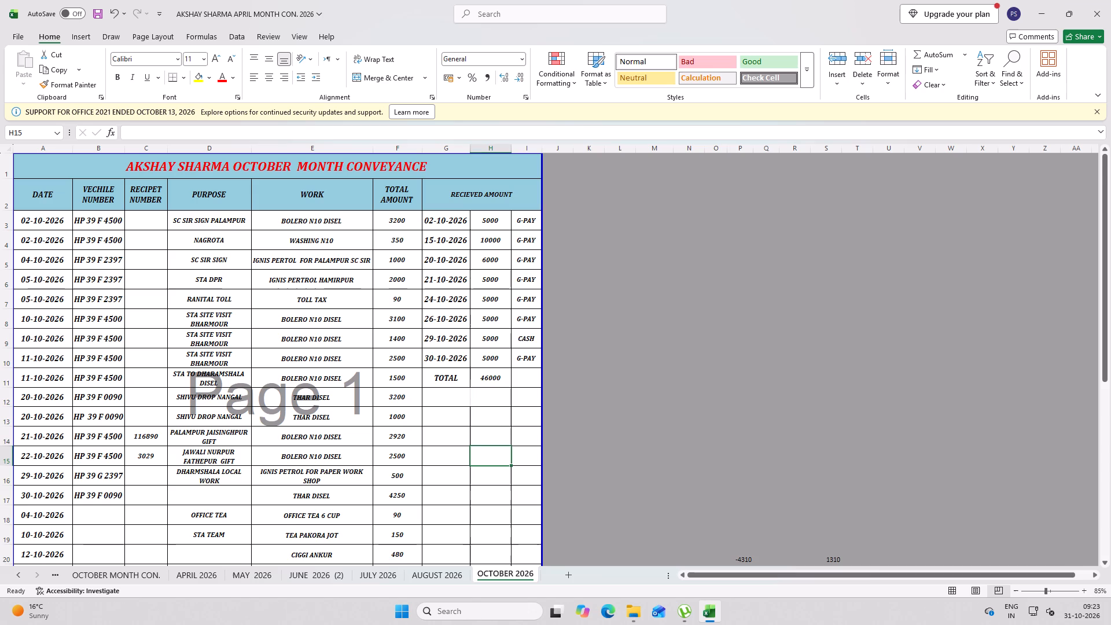
Save the workbook with the revised cold drink description.
{"action": "key", "text": "ctrl+s"}
{"action": "key", "text": "ctrl+s"}
{"action": "key", "text": "ctrl+s"}
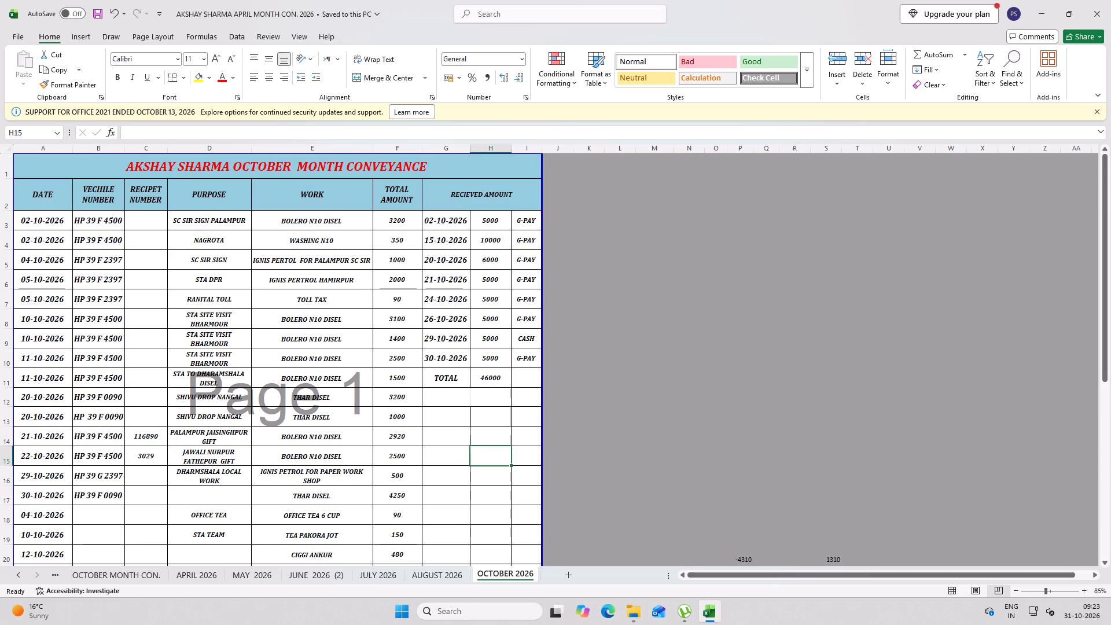
Save the conveyance workbook.
{"action": "left_click", "coordinate": [489, 456]}
{"action": "left_click", "coordinate": [481, 424]}
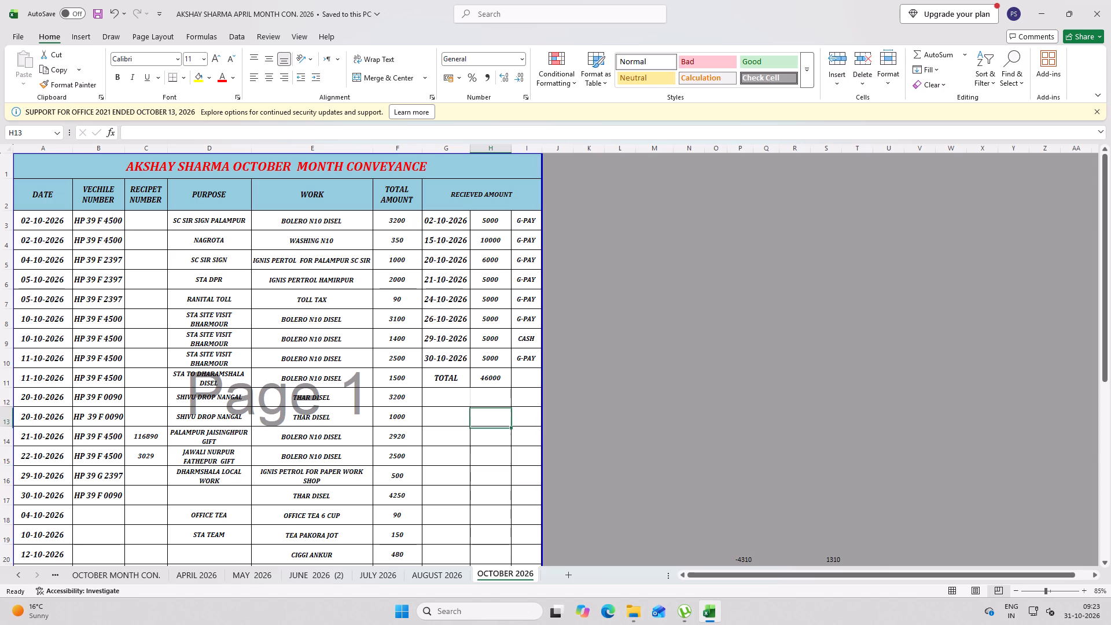
{"action": "key", "text": "ctrl+s"}
{"action": "key", "text": "ctrl+s"}
{"action": "key", "text": "ctrl+s"}
{"action": "key", "text": "ctrl+s"}
{"action": "key", "text": "ctrl+s"}
{"action": "key", "text": "ctrl+s"}
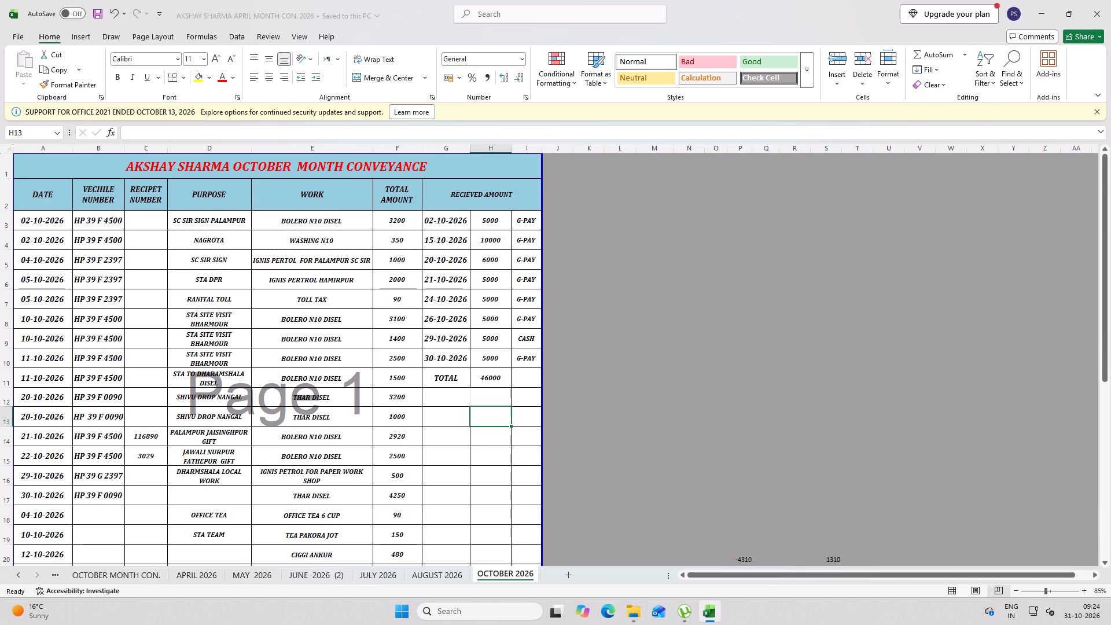
{"action": "key", "text": "ctrl+s"}
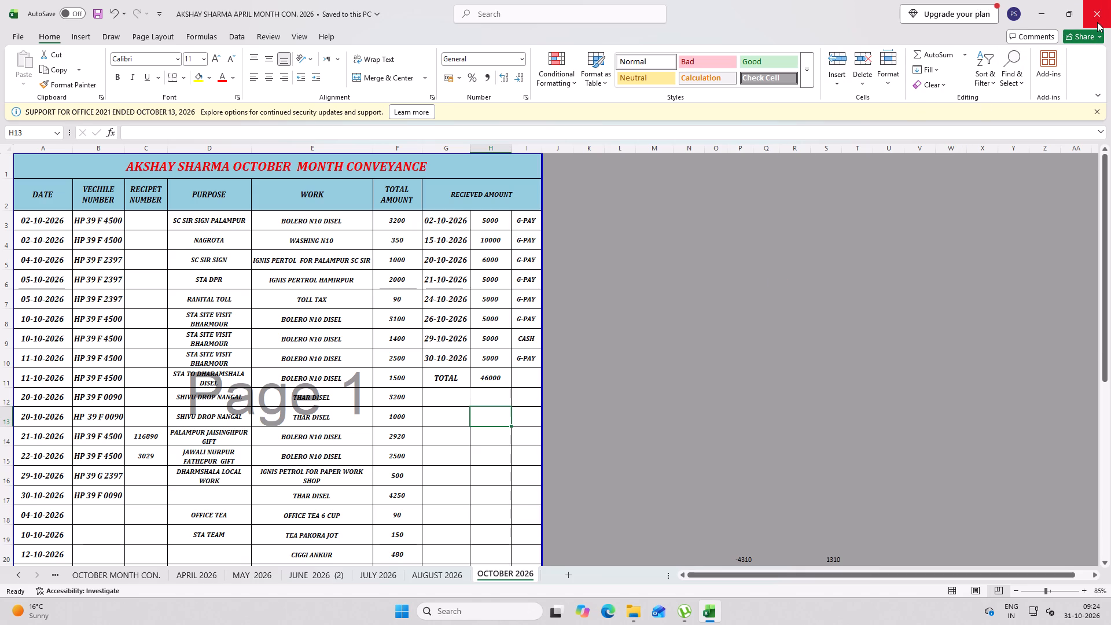
Insert a row below the 30-10-2026 THAR DISEL entry and move the KANGRA PARKING entry into it.
{"action": "left_click", "coordinate": [132, 294]}
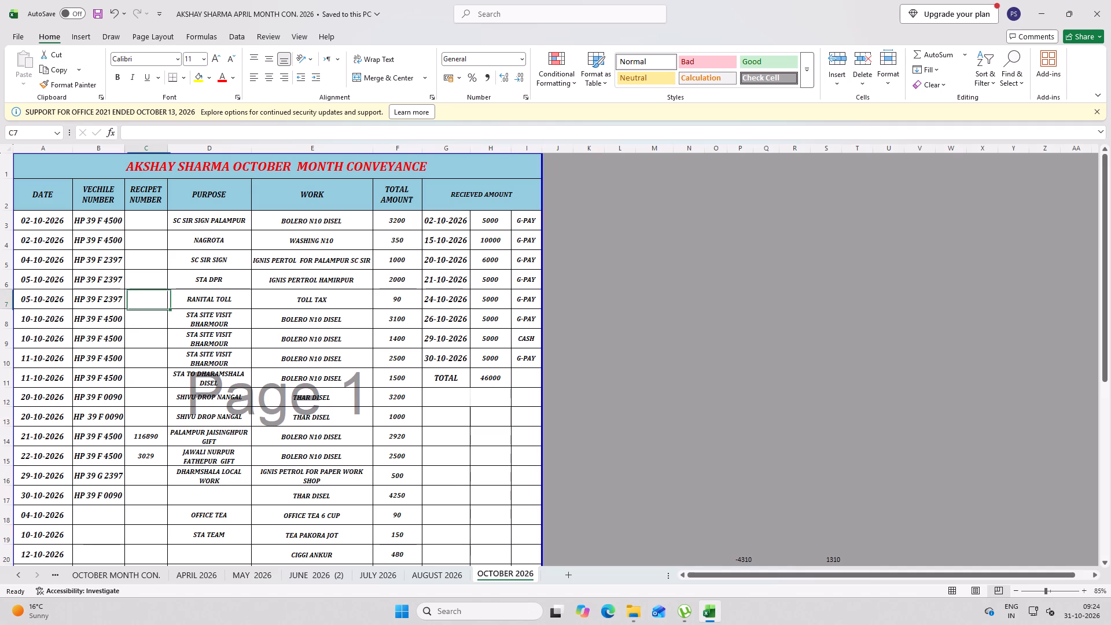
{"action": "scroll", "coordinate": [323, 389], "scroll_direction": "down", "scroll_amount": 5}
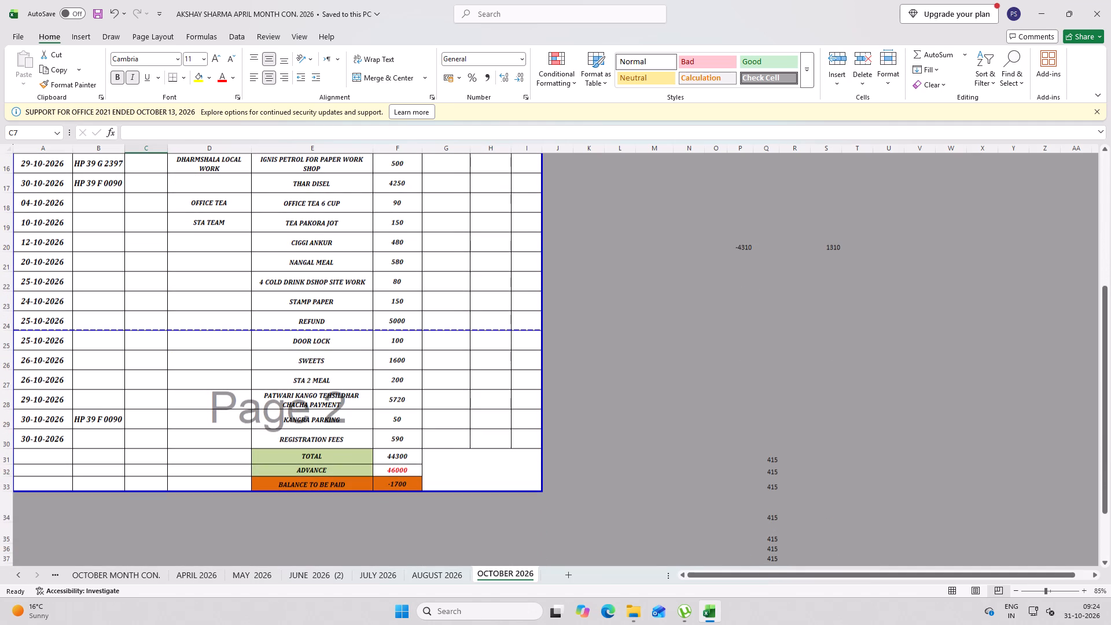
{"action": "scroll", "coordinate": [25, 423], "scroll_direction": "up", "scroll_amount": 3}
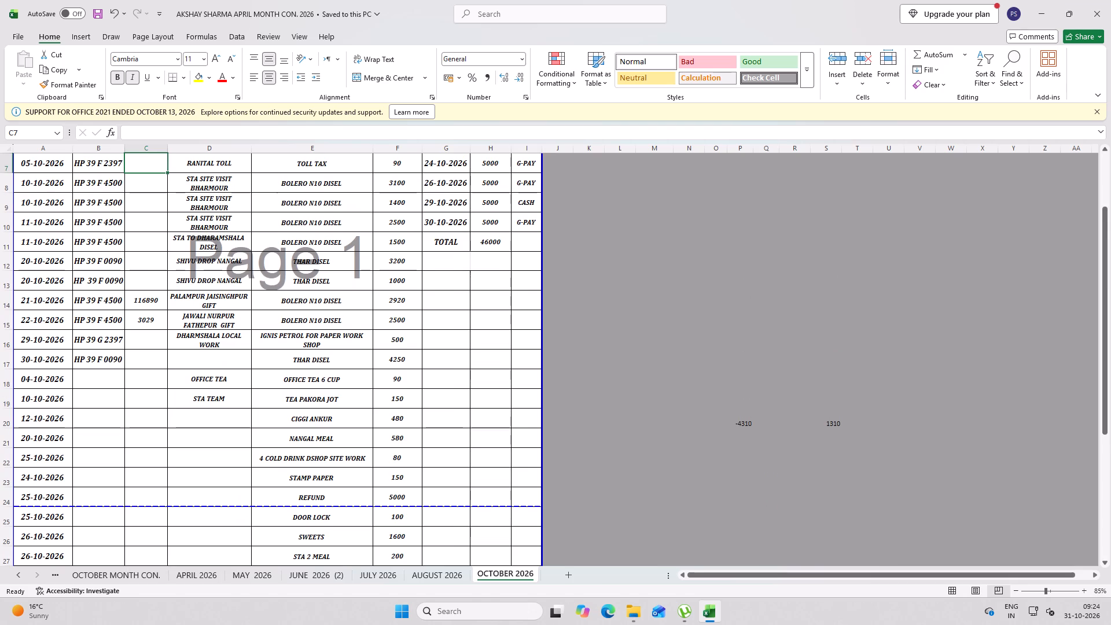
{"action": "left_click", "coordinate": [6, 377]}
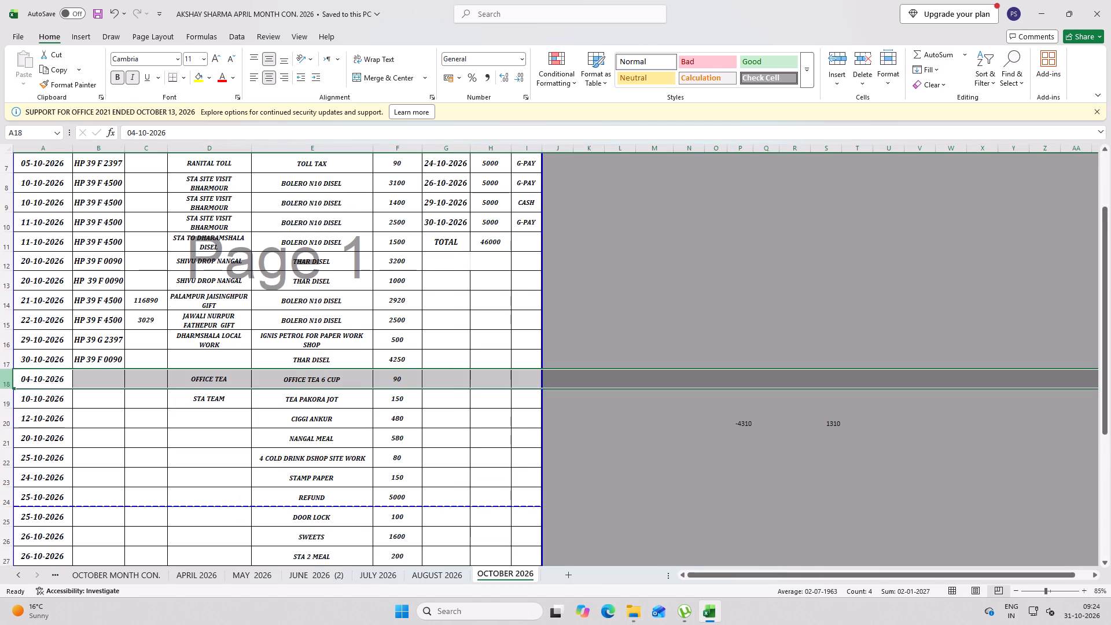
{"action": "key", "text": "ctrl+plus"}
{"action": "scroll", "coordinate": [86, 392], "scroll_direction": "down", "scroll_amount": 4}
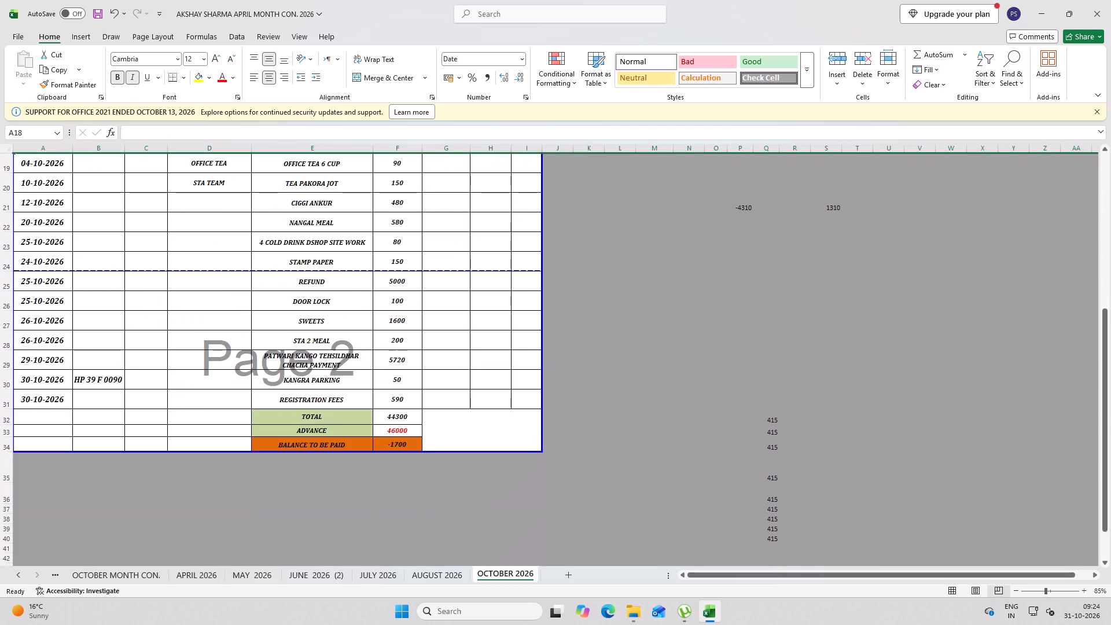
{"action": "left_click_drag", "start_coordinate": [22, 380], "coordinate": [504, 387]}
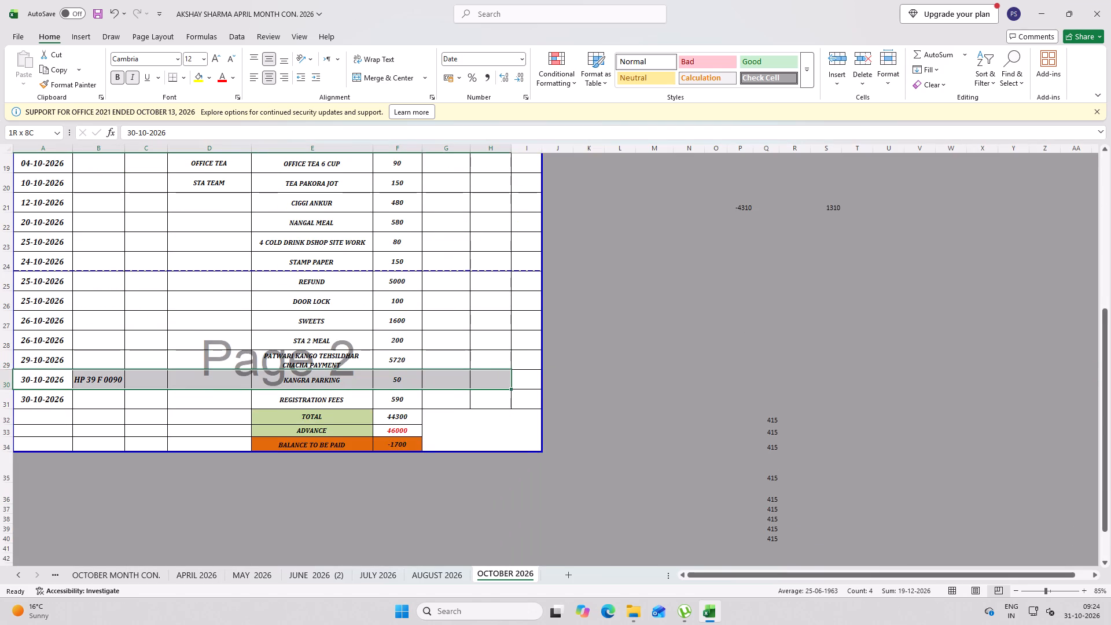
{"action": "left_click_drag", "start_coordinate": [504, 387], "coordinate": [513, 388]}
{"action": "key", "text": "ctrl+x"}
{"action": "scroll", "coordinate": [222, 322], "scroll_direction": "up", "scroll_amount": 4}
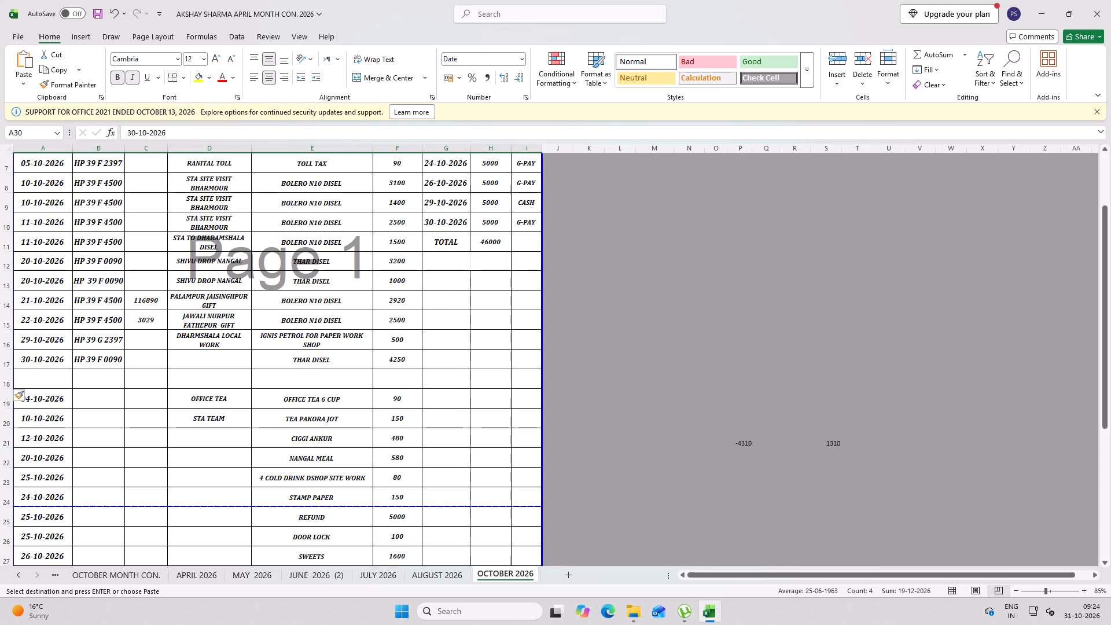
{"action": "left_click", "coordinate": [31, 375]}
{"action": "key", "text": "ctrl+v"}
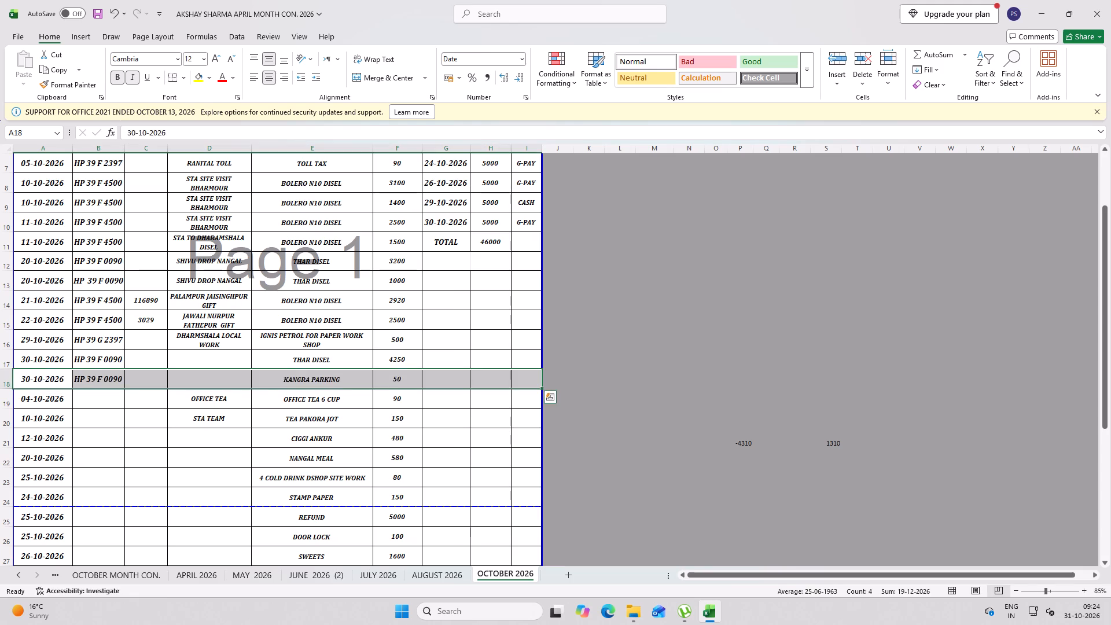
{"action": "left_click", "coordinate": [161, 428]}
{"action": "key", "text": "Escape"}
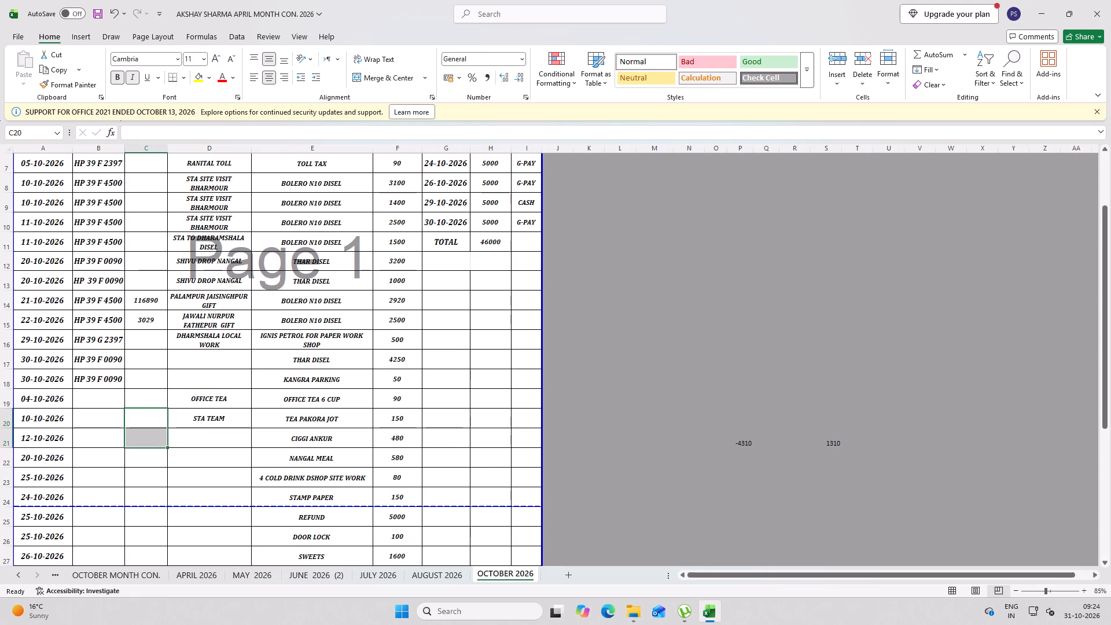
Enter SE SIR WIFE as the purpose of the 30-10-2026 KANGRA PARKING row.
{"action": "left_click", "coordinate": [201, 381]}
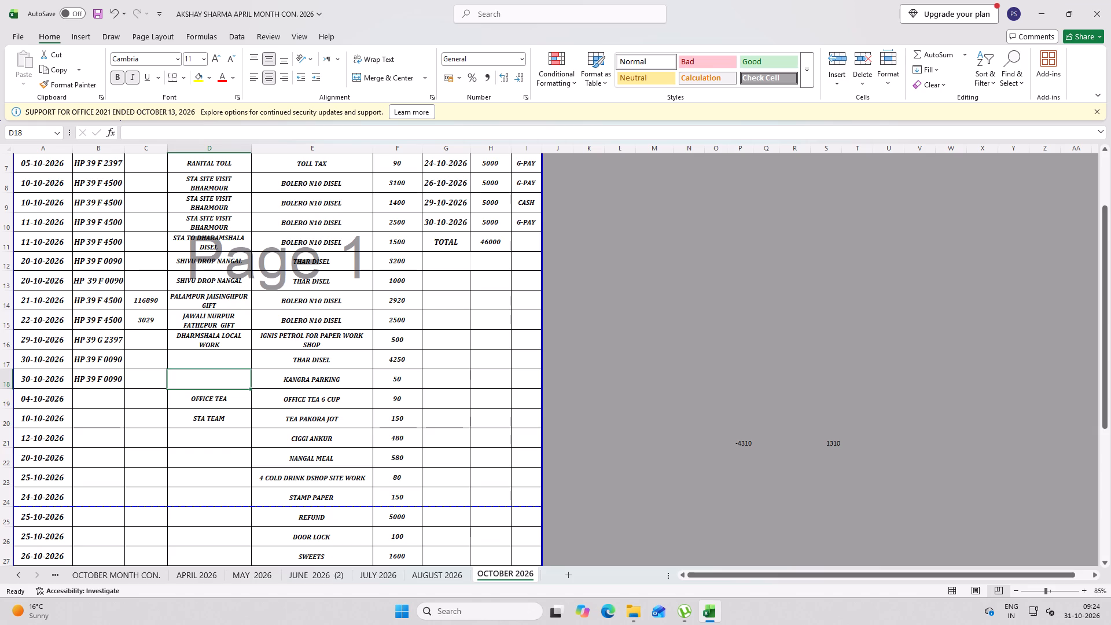
{"action": "type", "text": "SE SIR"}
{"action": "key", "text": "space"}
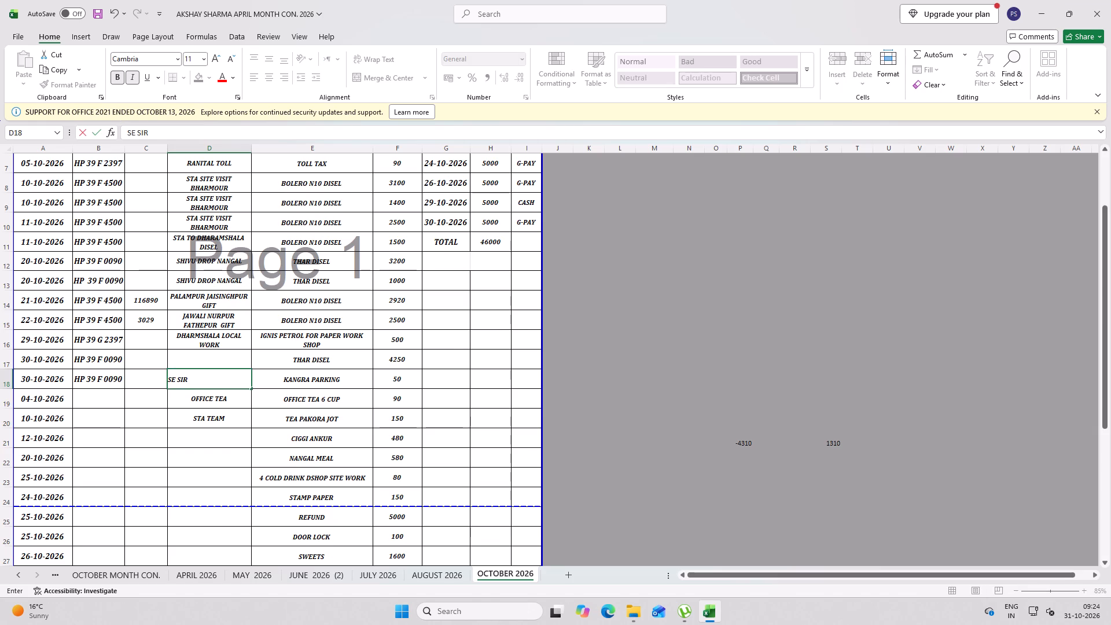
{"action": "type", "text": "WIFE"}
{"action": "key", "text": "space"}
{"action": "left_click", "coordinate": [207, 447]}
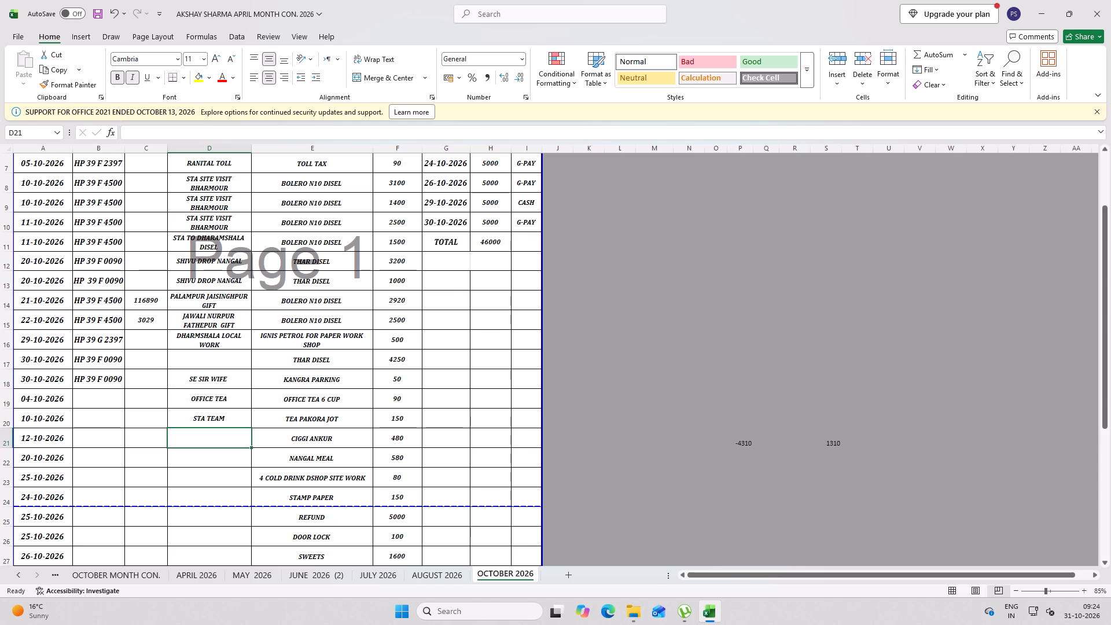
Review the rows with blank purposes from the 30-10-2026 THAR DISEL row down to the 25-10-2026 REFUND row.
{"action": "left_click", "coordinate": [229, 362]}
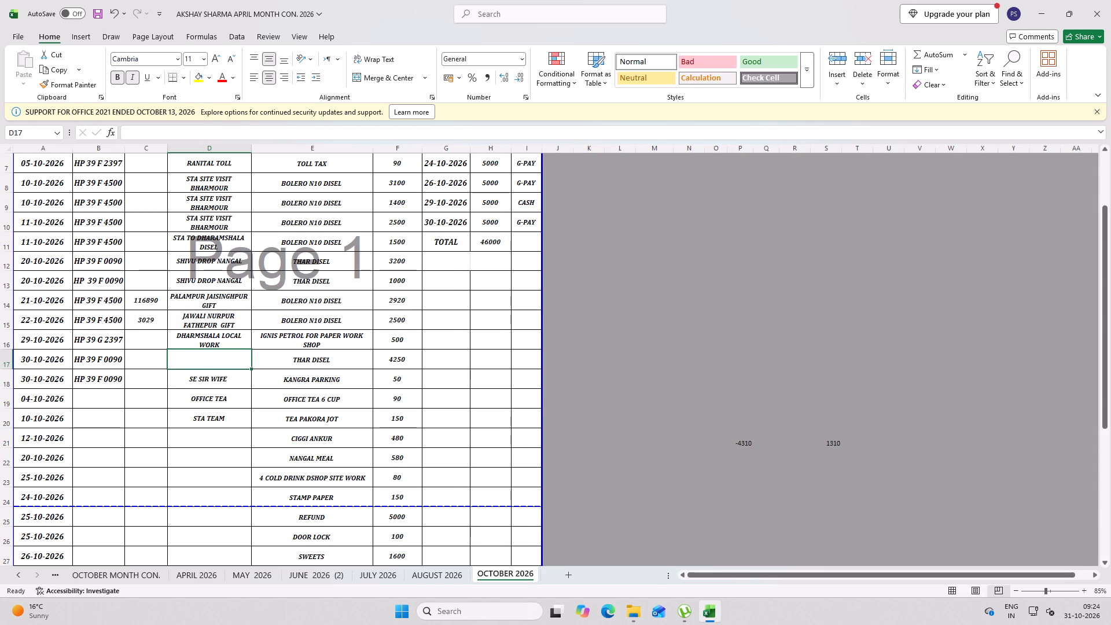
{"action": "scroll", "coordinate": [231, 360], "scroll_direction": "up", "scroll_amount": 2}
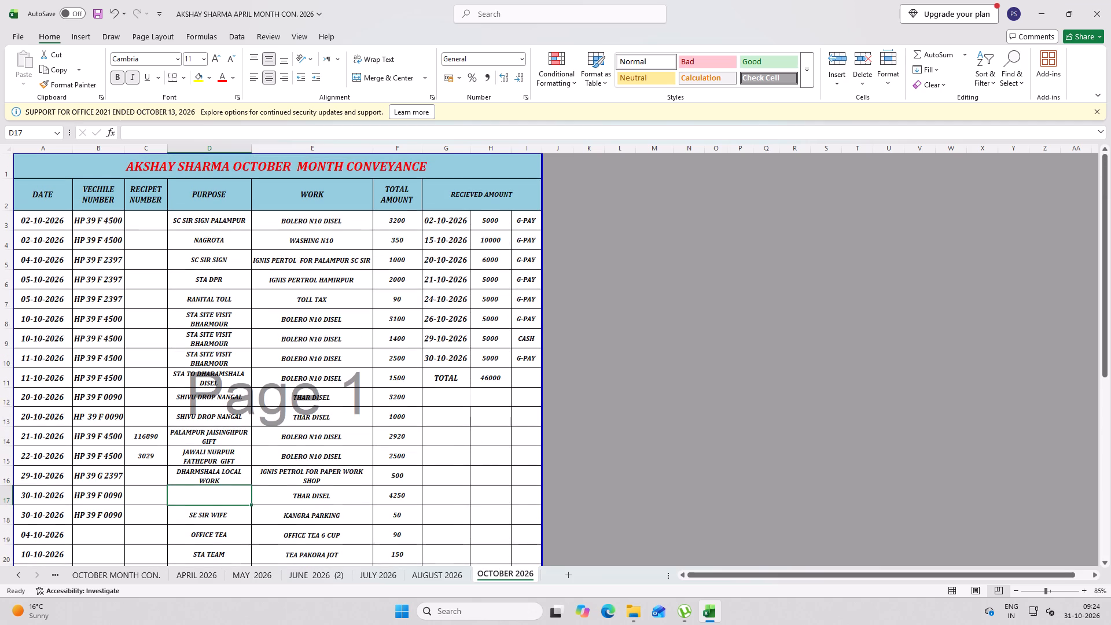
{"action": "scroll", "coordinate": [244, 386], "scroll_direction": "down", "scroll_amount": 2}
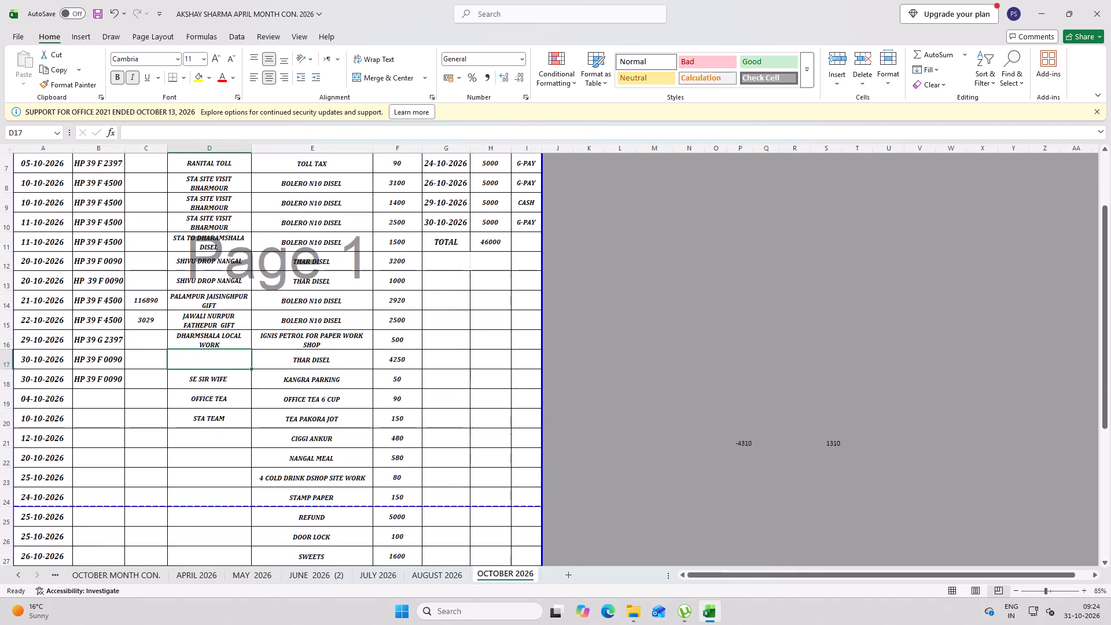
{"action": "scroll", "coordinate": [219, 443], "scroll_direction": "down", "scroll_amount": 1}
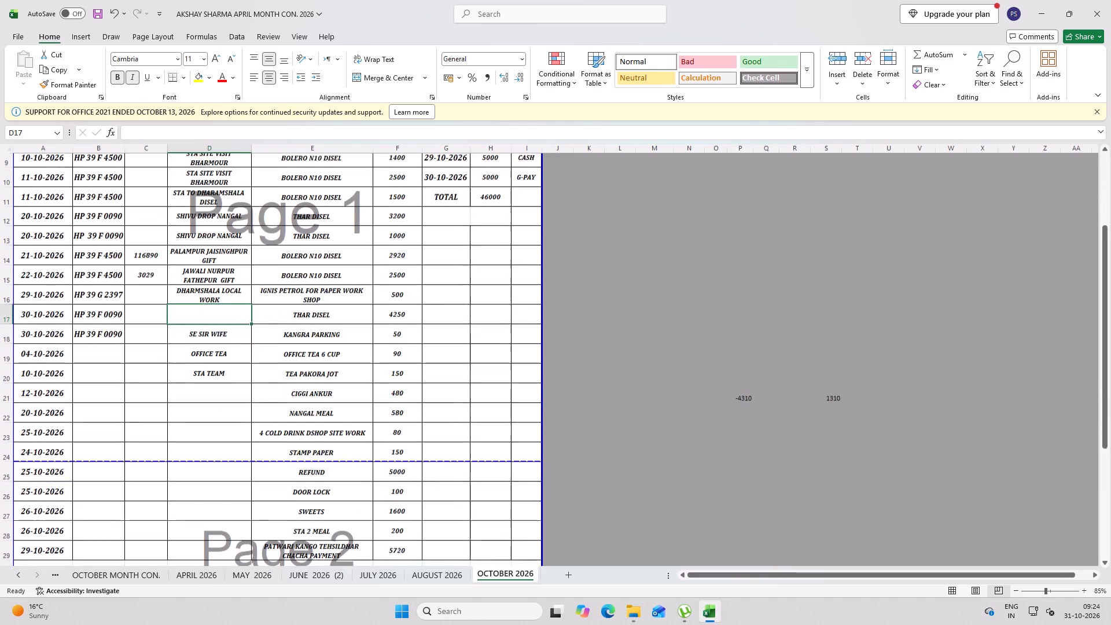
{"action": "left_click", "coordinate": [205, 400]}
{"action": "left_click", "coordinate": [209, 426]}
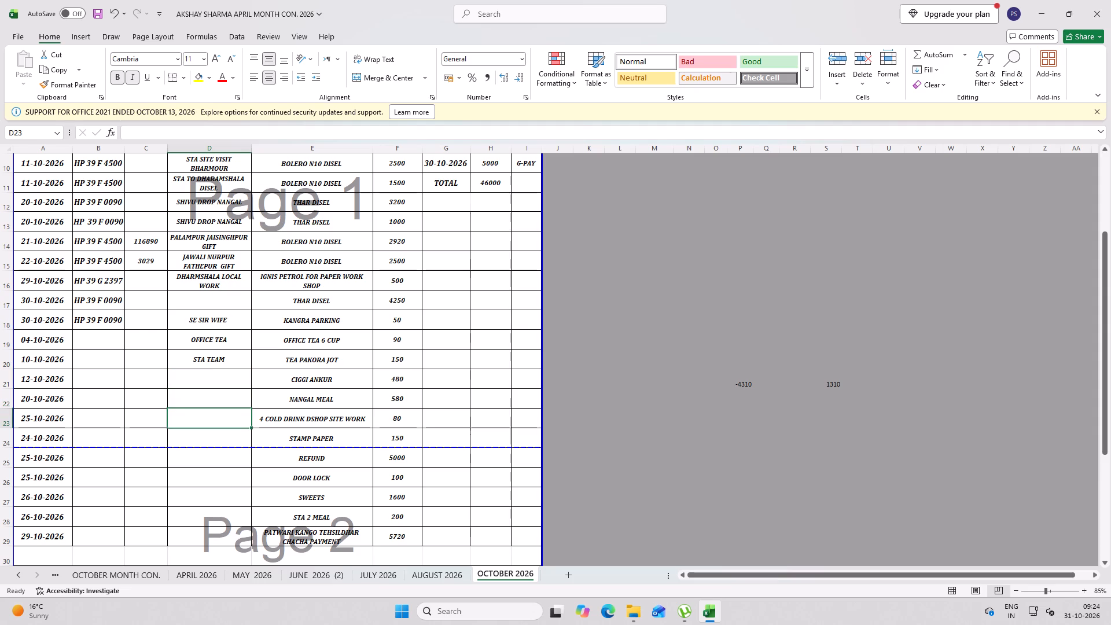
{"action": "left_click", "coordinate": [212, 439]}
{"action": "left_click", "coordinate": [212, 454]}
{"action": "scroll", "coordinate": [219, 463], "scroll_direction": "down", "scroll_amount": 1}
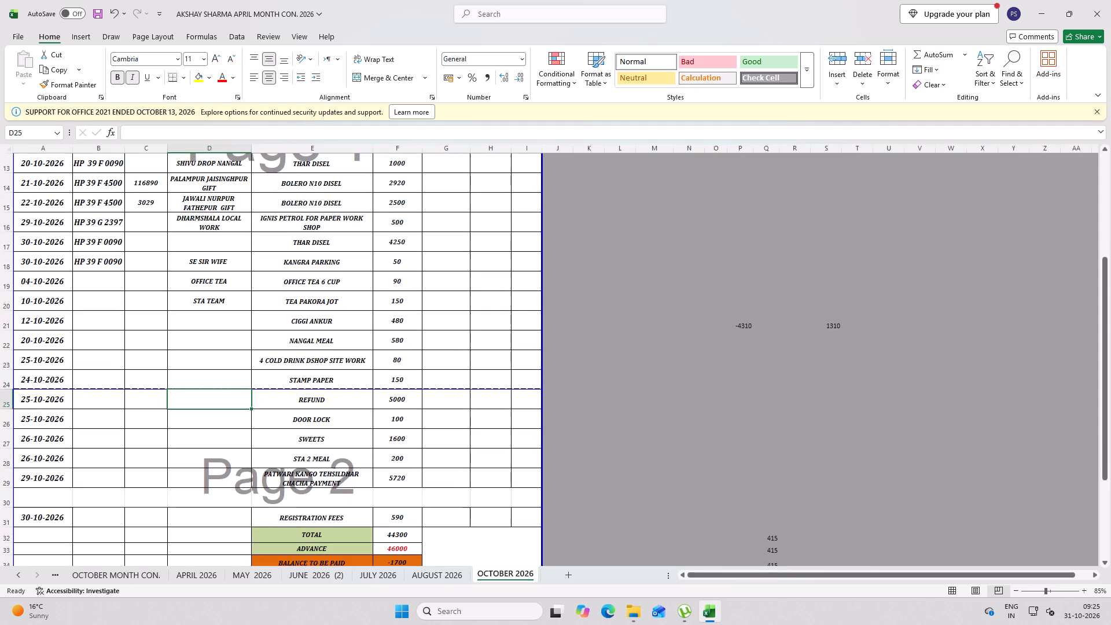
Enter GOPAL SWEETS as the purpose of the 26-10-2026 SWEETS row.
{"action": "left_click", "coordinate": [214, 442]}
{"action": "left_click", "coordinate": [215, 457]}
{"action": "left_click", "coordinate": [215, 435]}
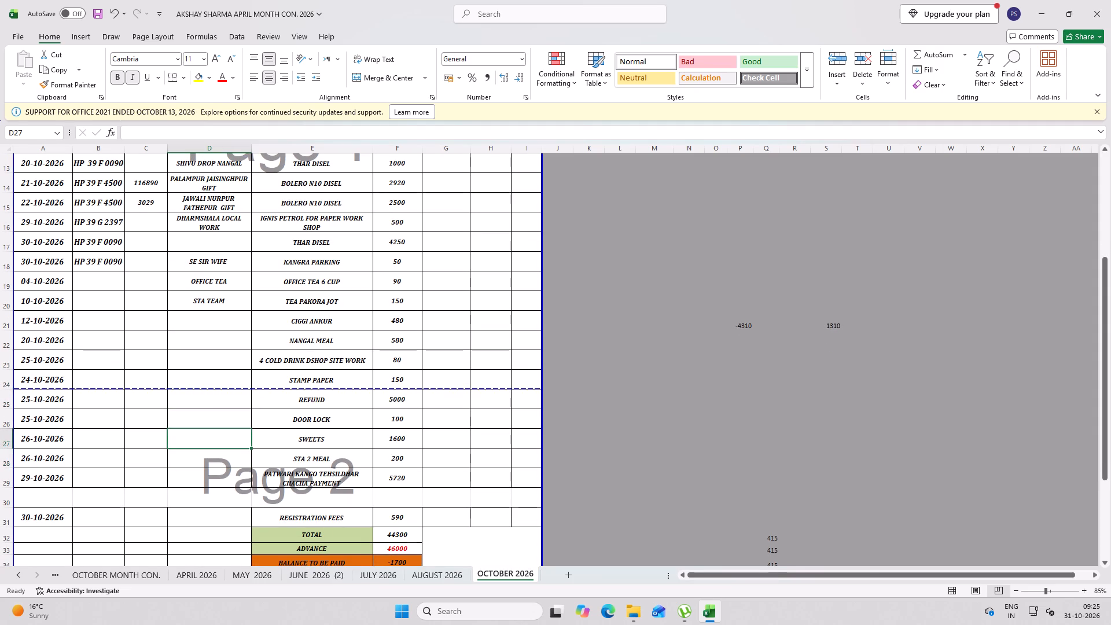
{"action": "type", "text": "FOR"}
{"action": "key", "text": "space"}
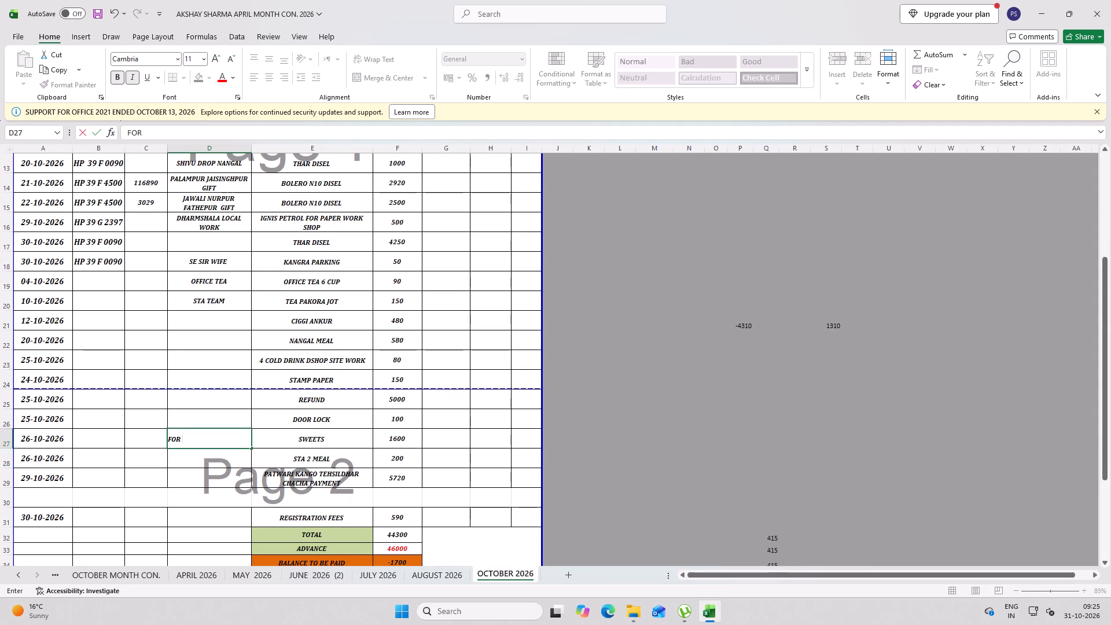
{"action": "type", "text": "STA"}
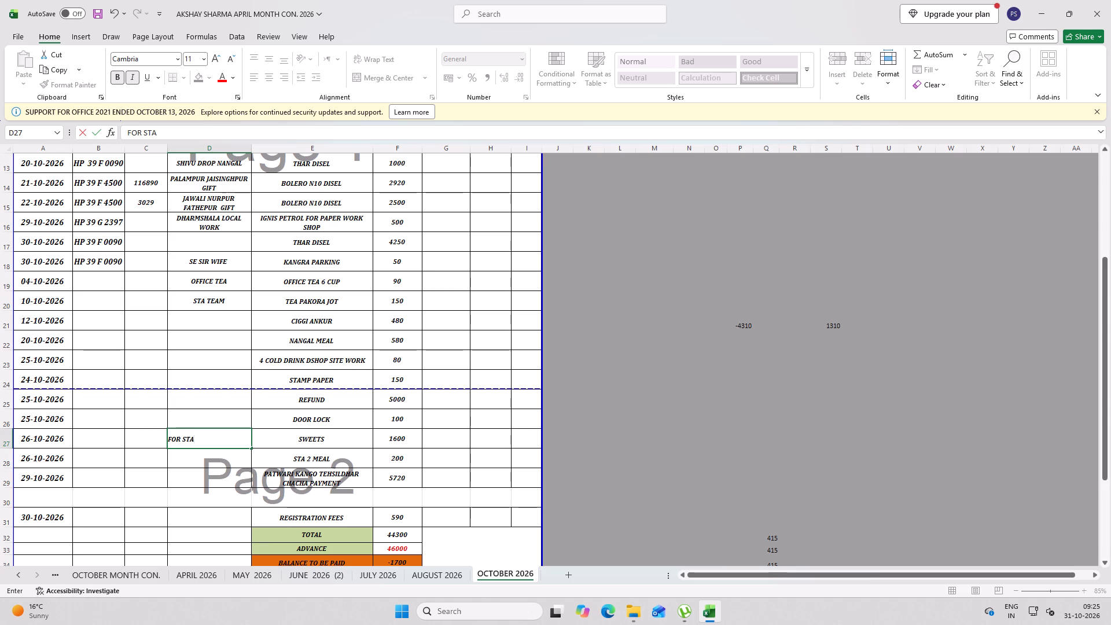
{"action": "key", "text": "space"}
{"action": "left_click_drag", "start_coordinate": [205, 438], "coordinate": [151, 440]}
{"action": "key", "text": "BackSpace"}
{"action": "type", "text": "GOPAL SE"}
{"action": "key", "text": "BackSpace"}
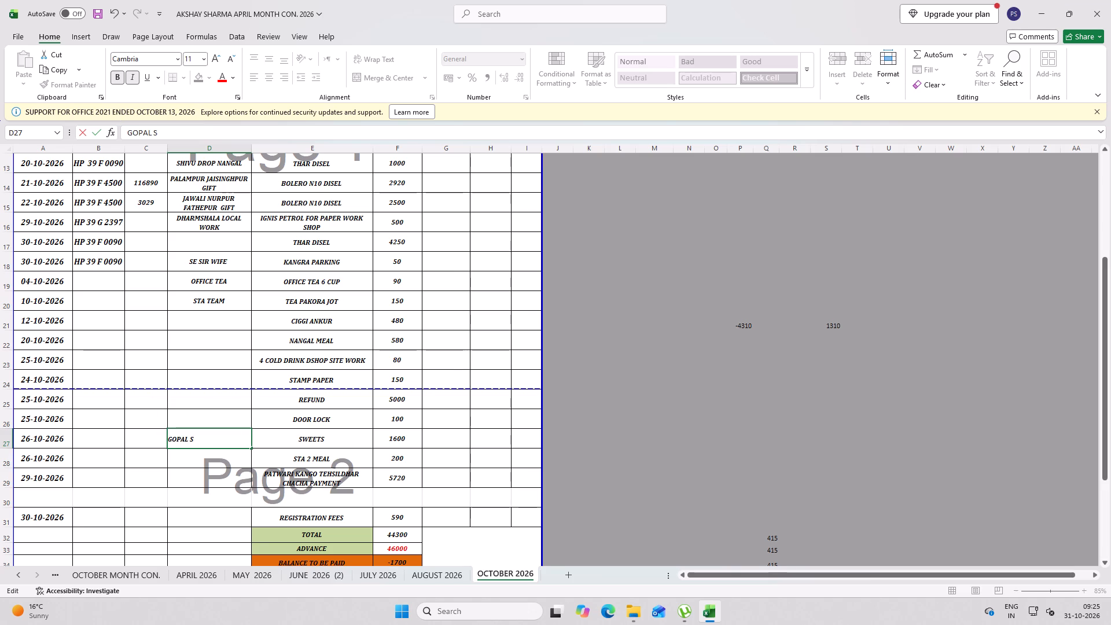
{"action": "type", "text": "WEETS"}
{"action": "key", "text": "Return"}
Enter DPR CHECK as the purpose of the 26-10-2026 STA 2 MEAL row.
{"action": "left_click", "coordinate": [279, 476]}
{"action": "left_click", "coordinate": [223, 450]}
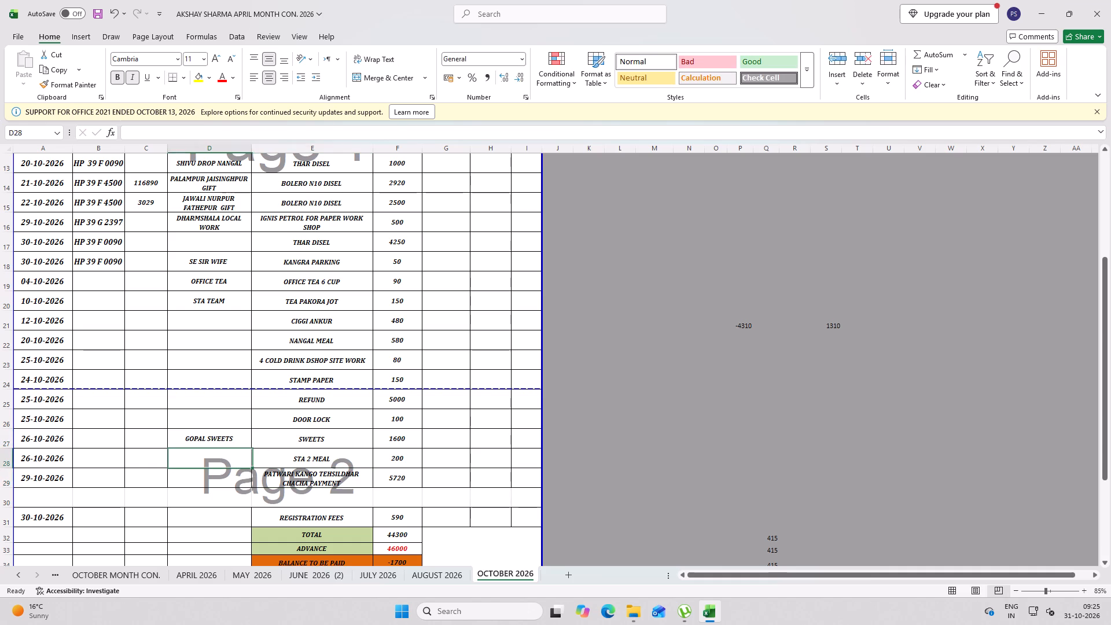
{"action": "left_click", "coordinate": [207, 461]}
{"action": "type", "text": "DPR CHECK"}
{"action": "key", "text": "Return"}
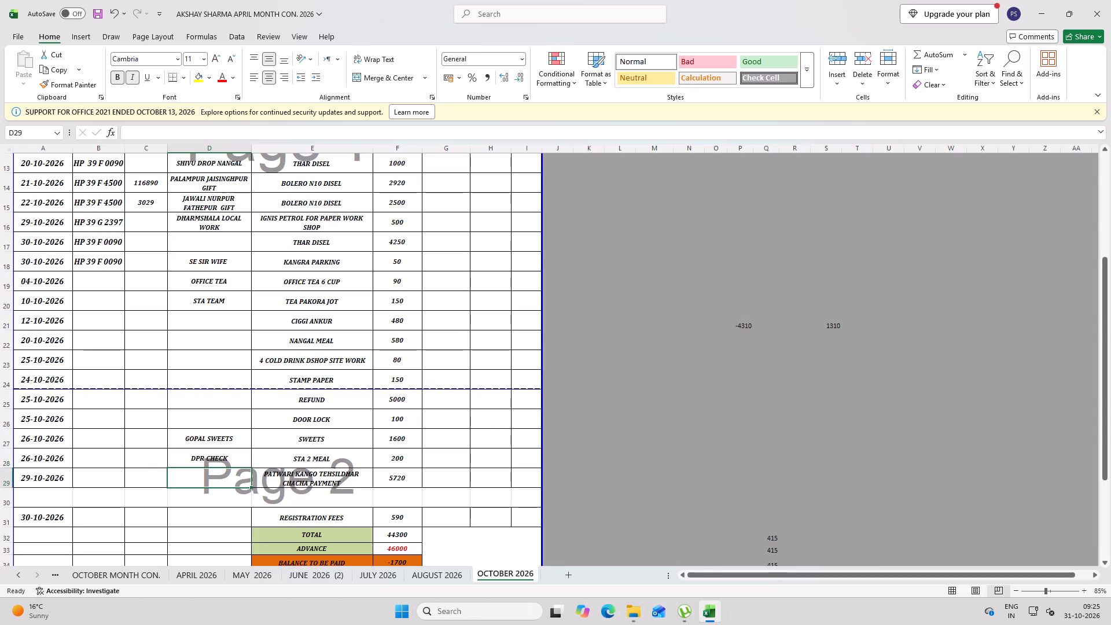
Inspect the amount formula of the 29-10-2026 PATWARI KANGO TEHSILDHAR CHACHA PAYMENT row without changing it.
{"action": "left_click", "coordinate": [234, 483]}
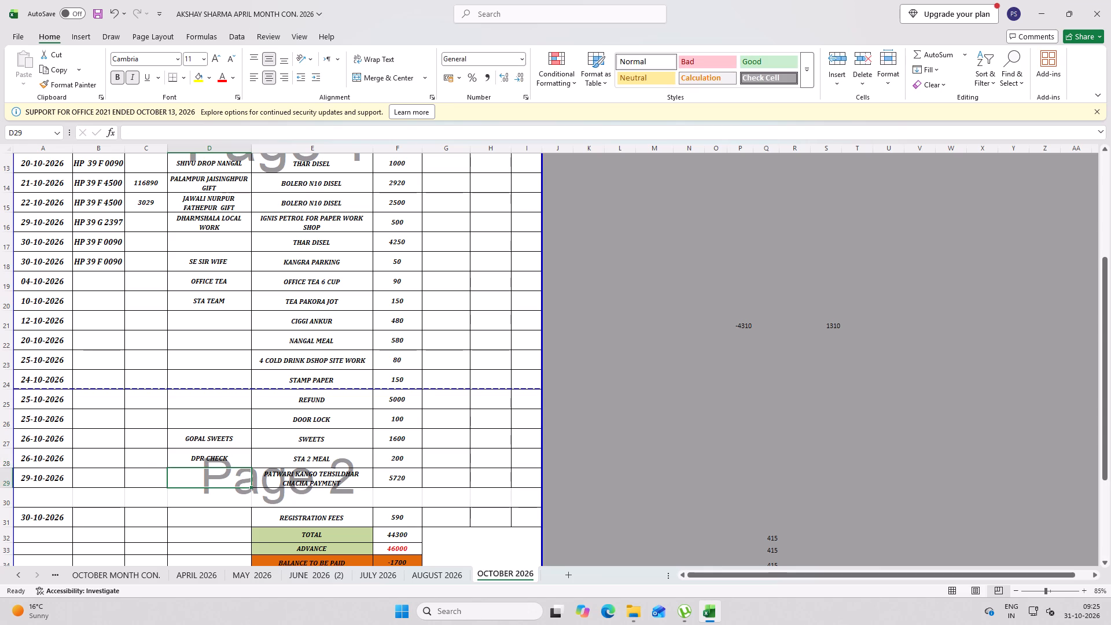
{"action": "left_click", "coordinate": [231, 486]}
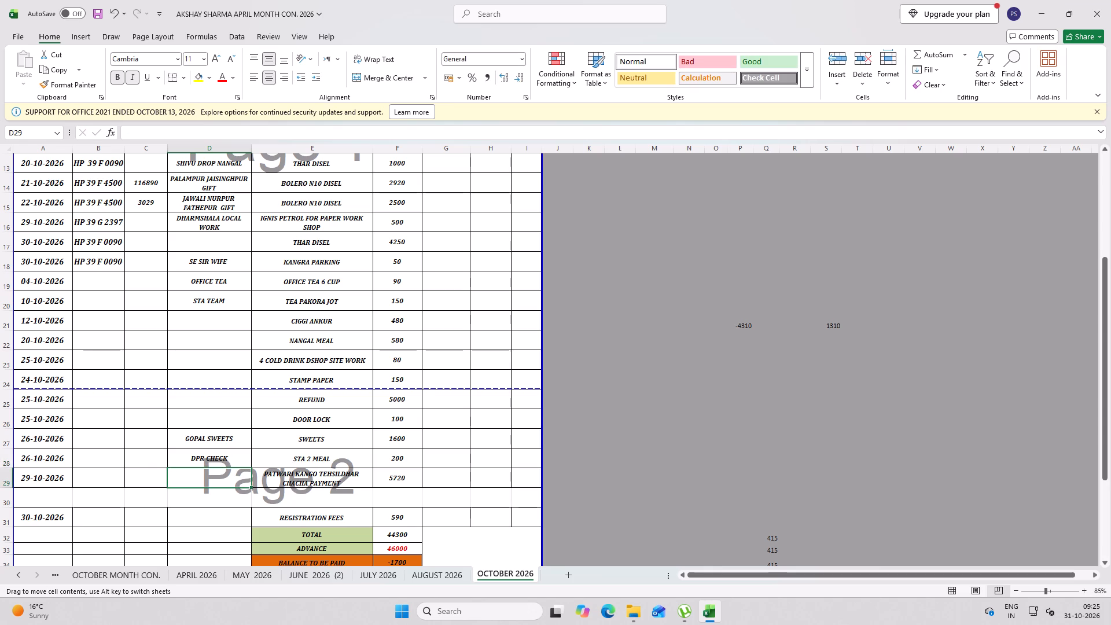
{"action": "double_click", "coordinate": [413, 476]}
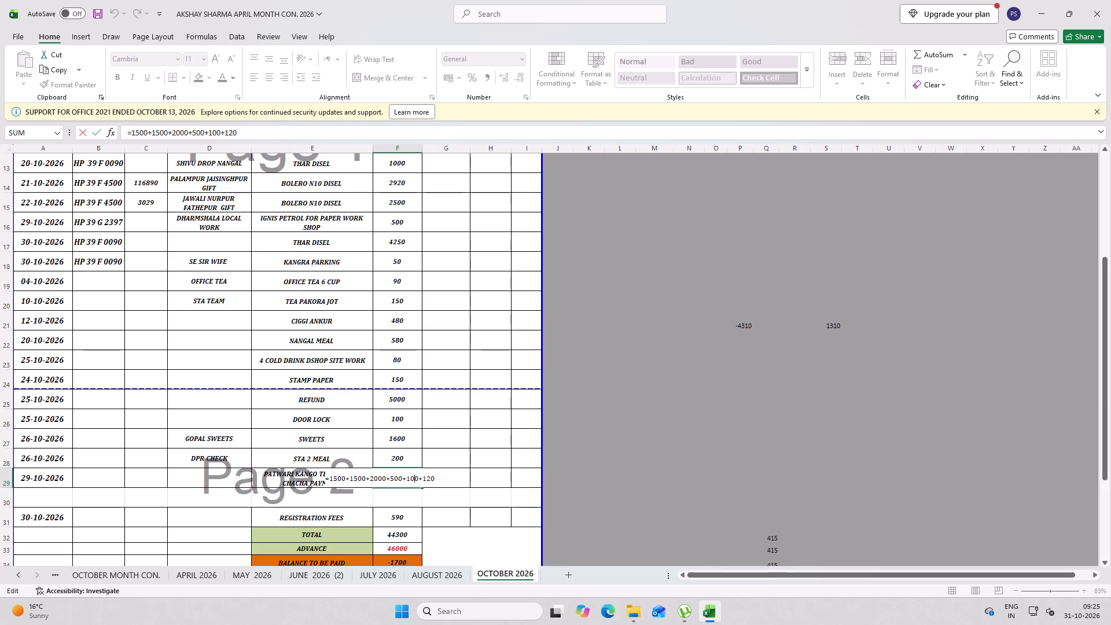
{"action": "key", "text": "Escape"}
Delete the blank row between the 29-10-2026 payment row and the 30-10-2026 REGISTRATION FEES row.
{"action": "left_click", "coordinate": [435, 506]}
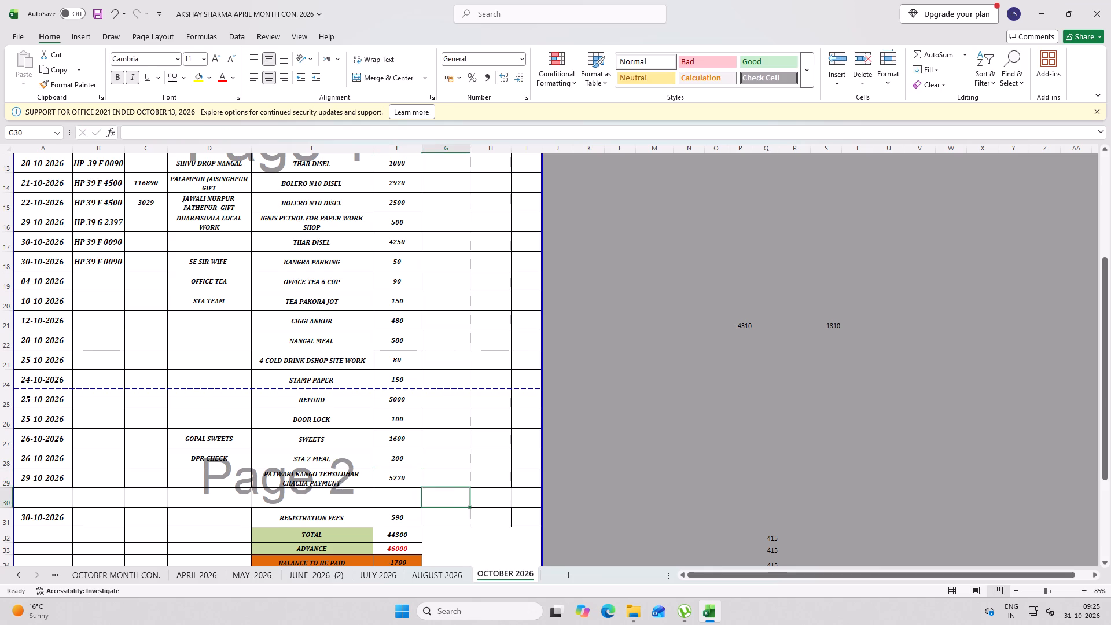
{"action": "left_click", "coordinate": [5, 500]}
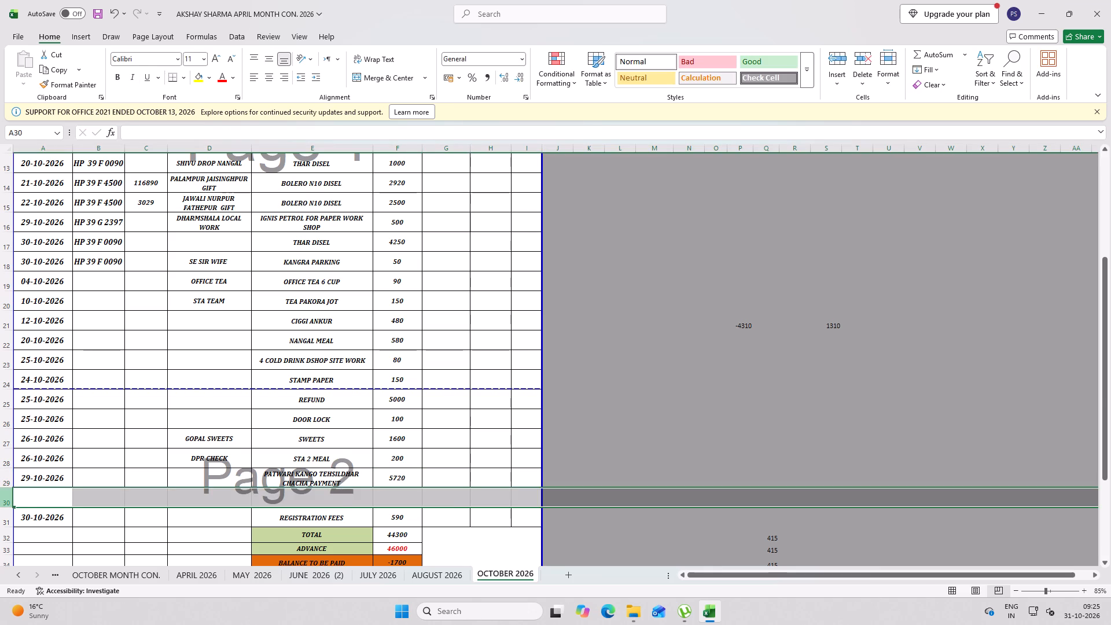
{"action": "key", "text": "ctrl+minus"}
{"action": "left_click", "coordinate": [451, 414]}
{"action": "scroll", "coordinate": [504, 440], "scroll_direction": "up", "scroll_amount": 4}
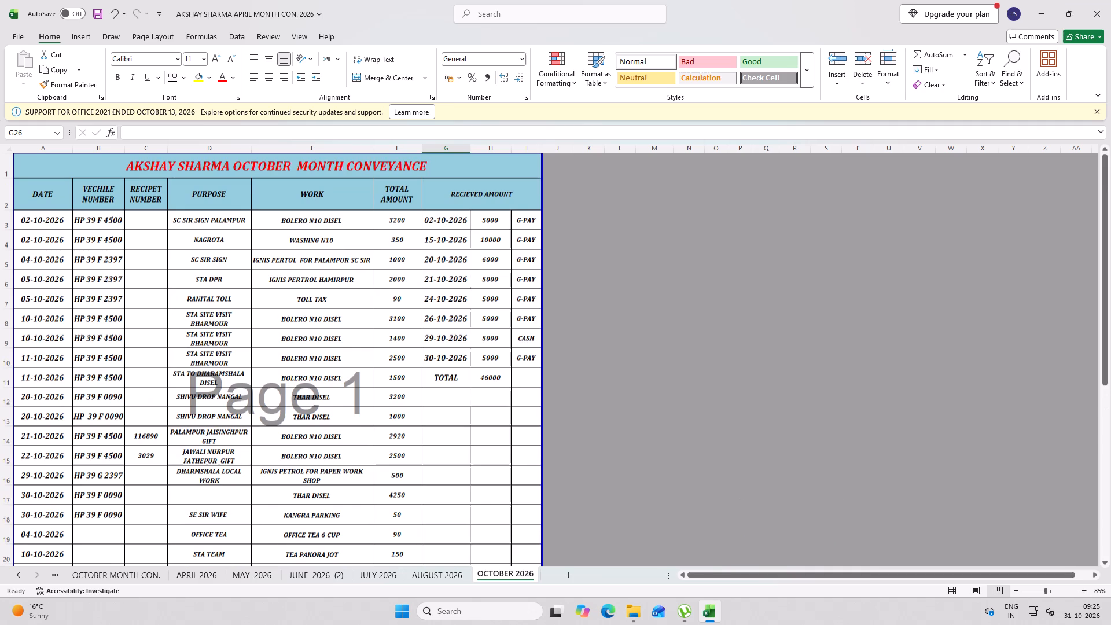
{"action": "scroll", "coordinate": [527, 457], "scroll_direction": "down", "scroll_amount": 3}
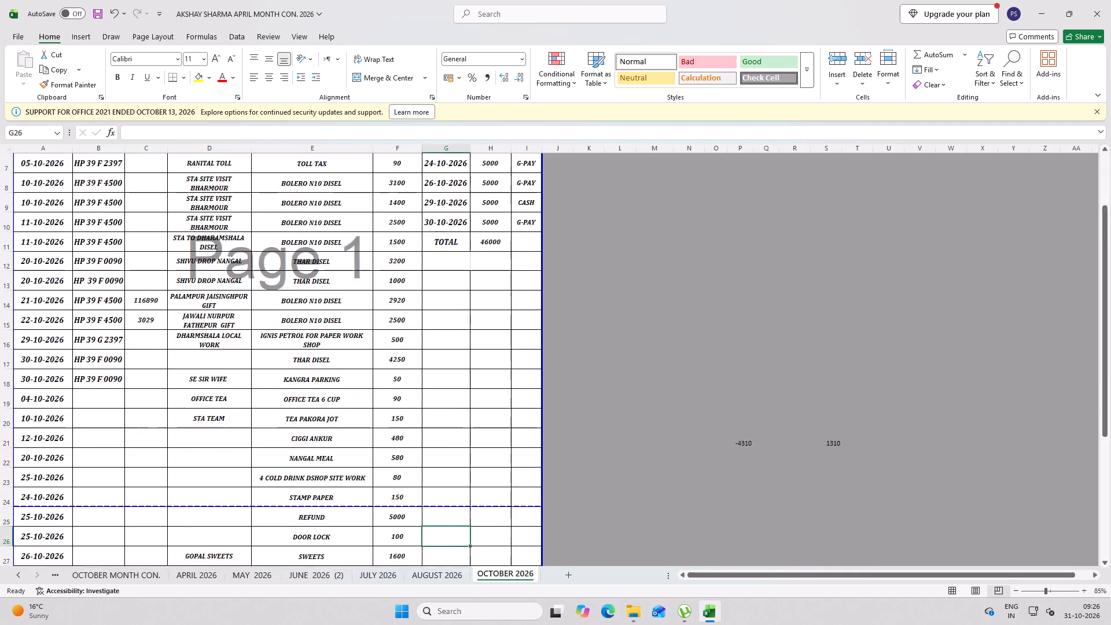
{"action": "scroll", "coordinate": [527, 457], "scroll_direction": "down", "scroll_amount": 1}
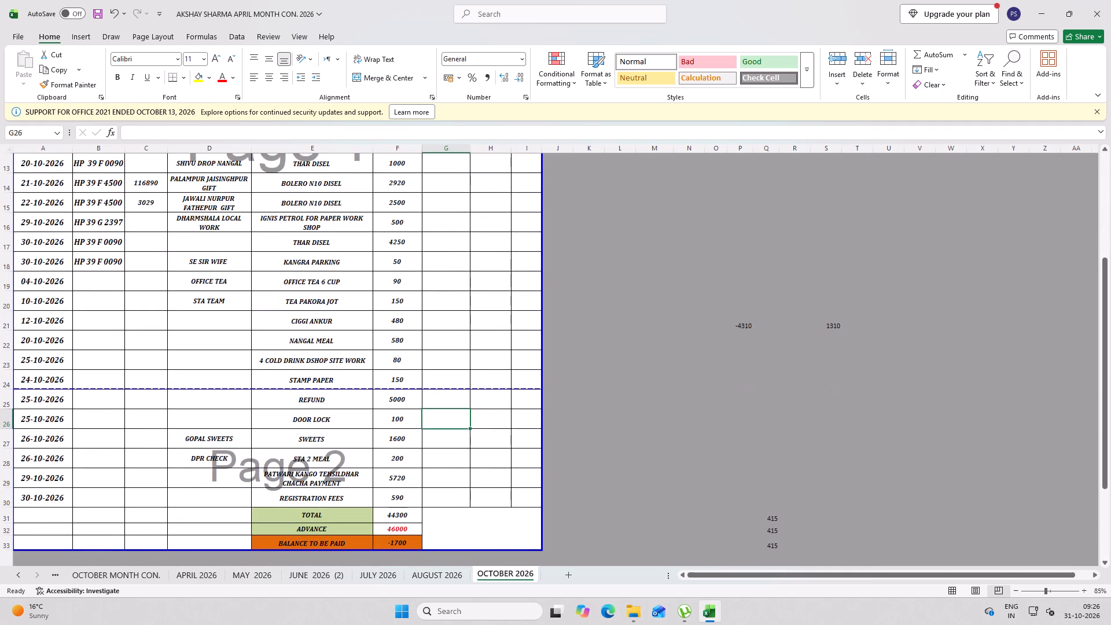